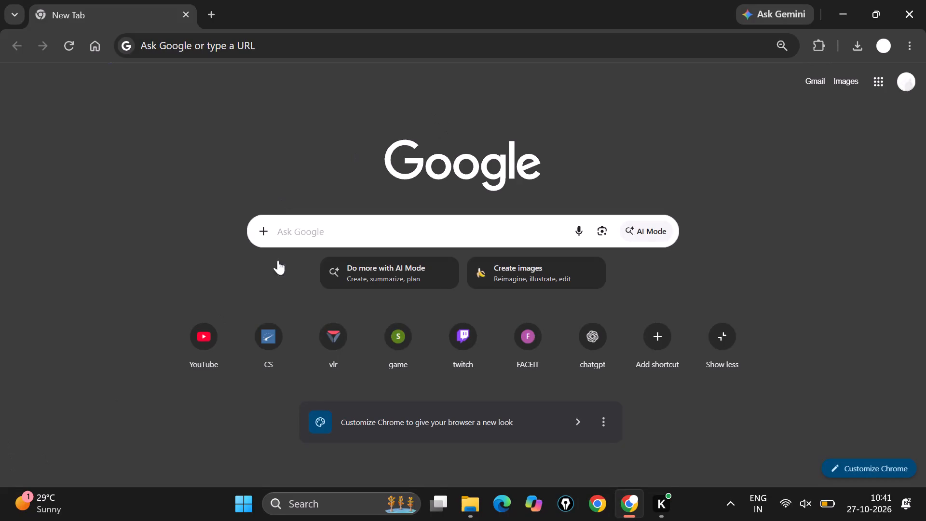
# Switch to File Explorer and open the november PowerPoint presentation from the Downloads folder.
pyautogui.click(467, 506)
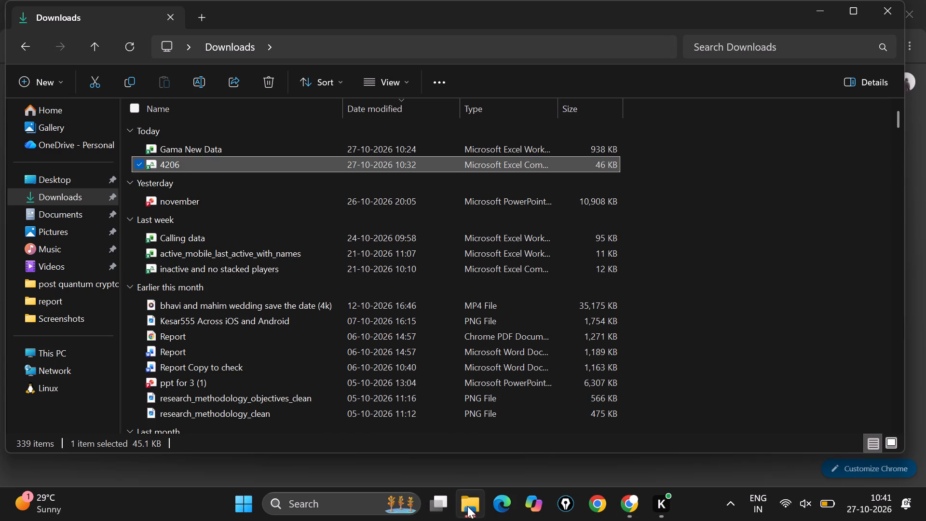
pyautogui.doubleClick(183, 206)
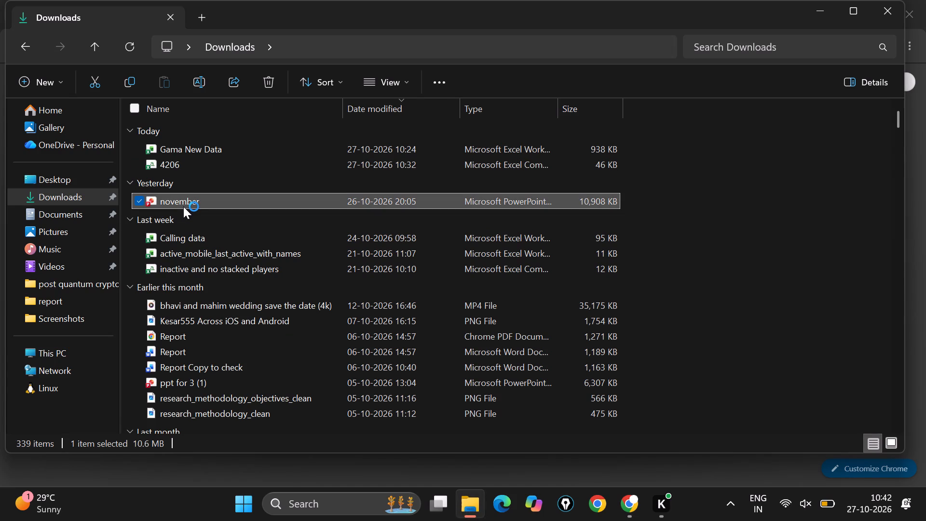
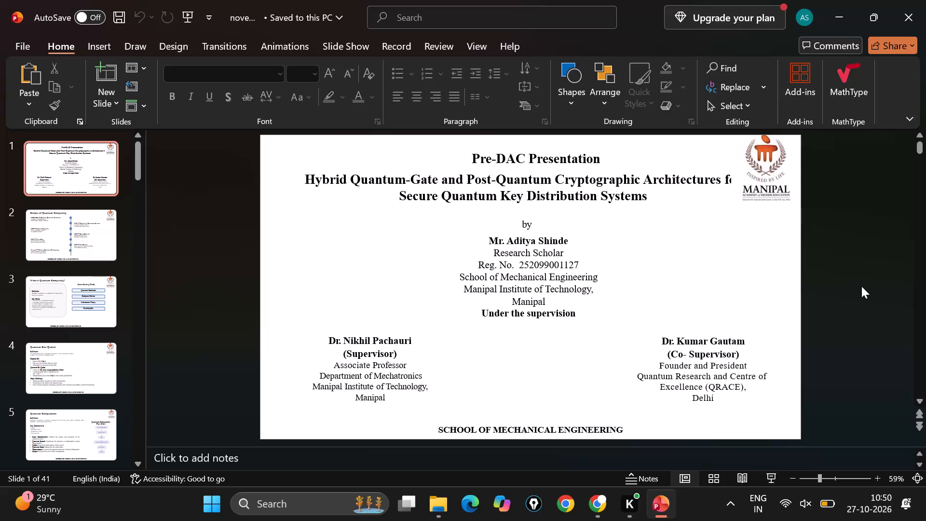
# On slide 14, Research Gap Identified, move the text box with the remaining research gaps clear below the table.
pyautogui.scroll(-1, 861, 286)
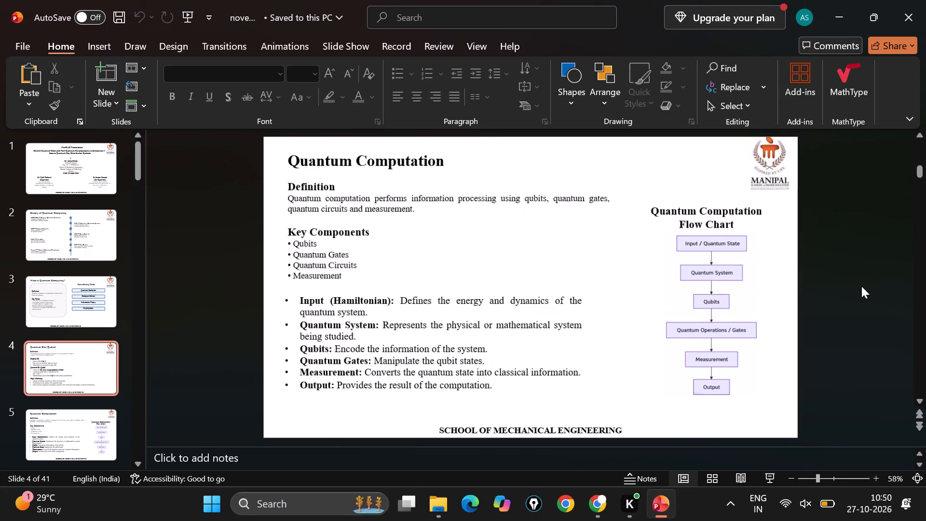
pyautogui.scroll(-1, 861, 286)
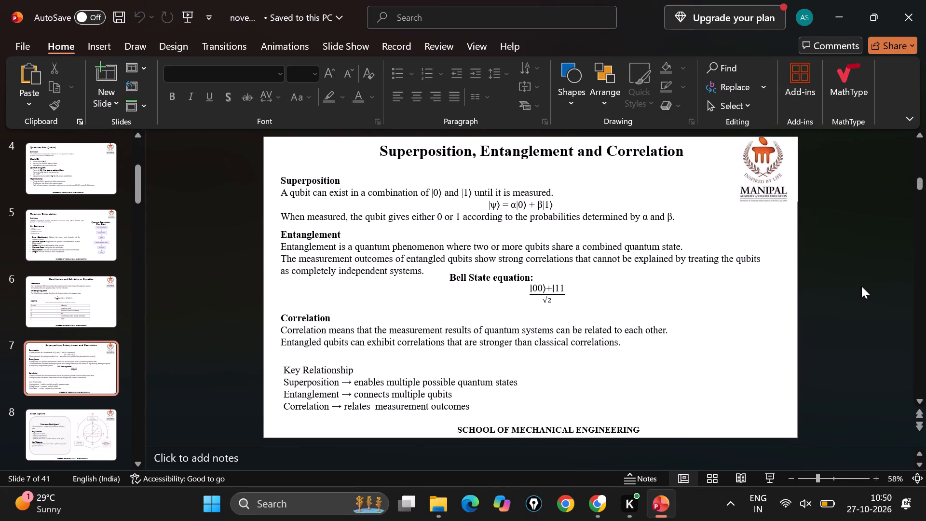
pyautogui.scroll(-3, 861, 286)
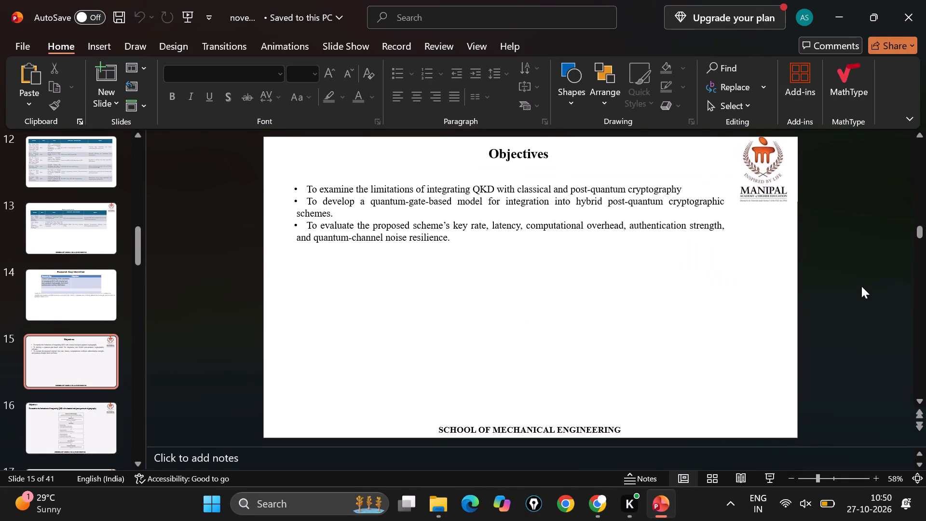
pyautogui.scroll(-1, 861, 286)
pyautogui.click(86, 285)
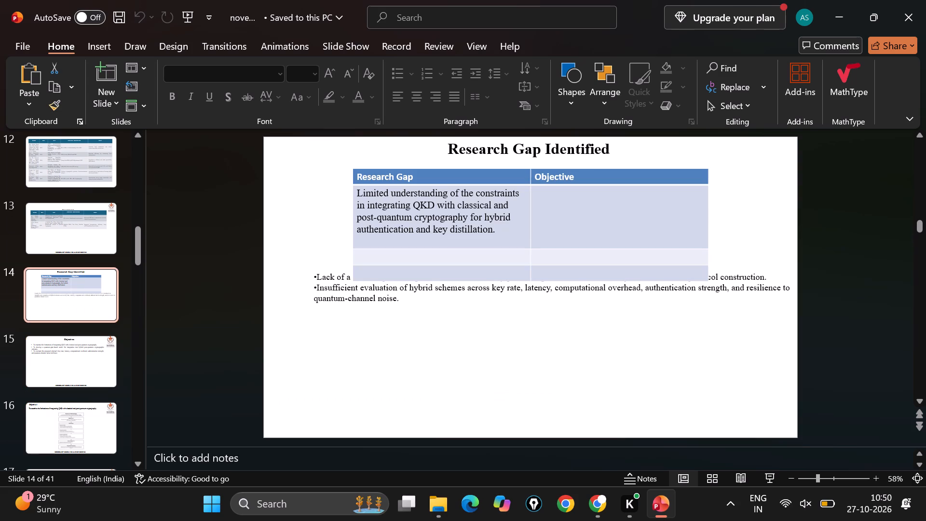
pyautogui.click(319, 278)
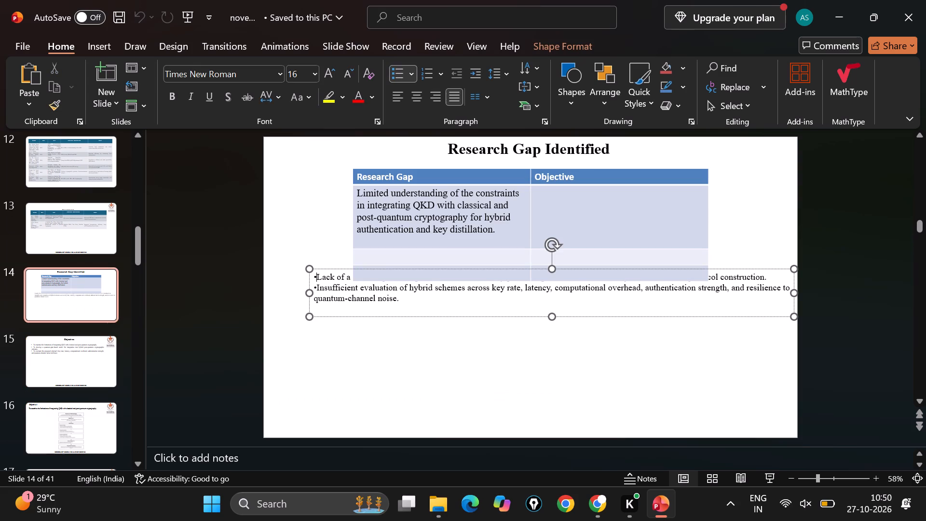
pyautogui.moveTo(559, 318); pyautogui.dragTo(551, 377)
# Copy the "Lack of a unified quantum-gate-based model" bullet from the text box into the second row's Research Gap cell.
pyautogui.click(415, 339)
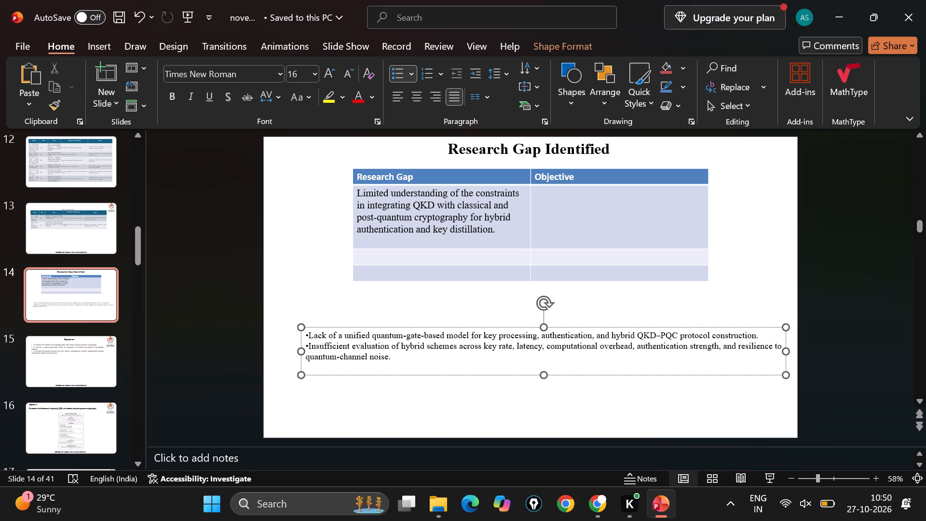
pyautogui.moveTo(759, 338); pyautogui.dragTo(348, 319)
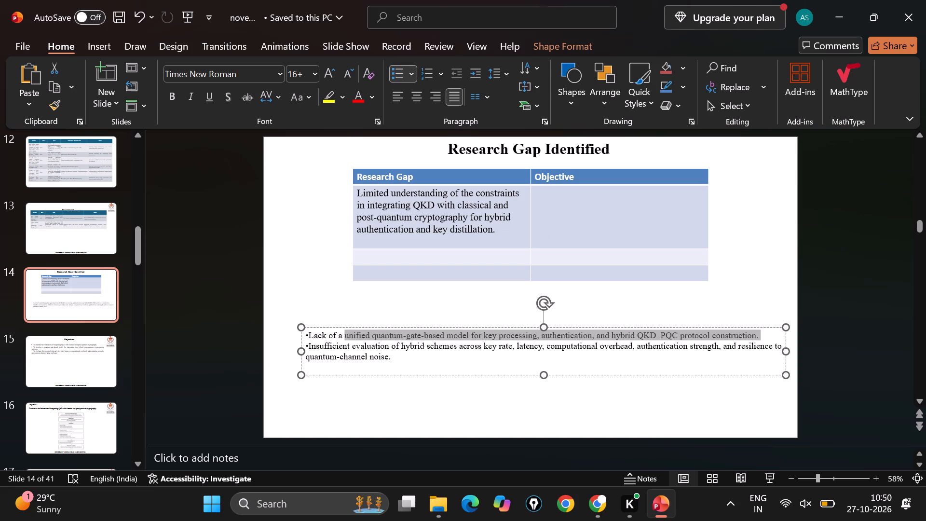
pyautogui.moveTo(348, 319); pyautogui.dragTo(241, 330)
pyautogui.hotkey('ctrl', 'c')
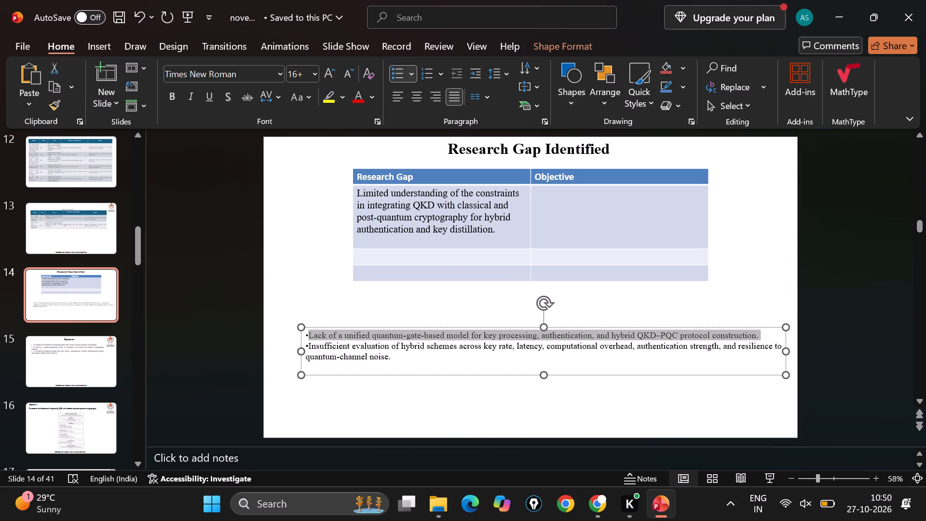
pyautogui.click(380, 259)
pyautogui.hotkey('ctrl', 'v')
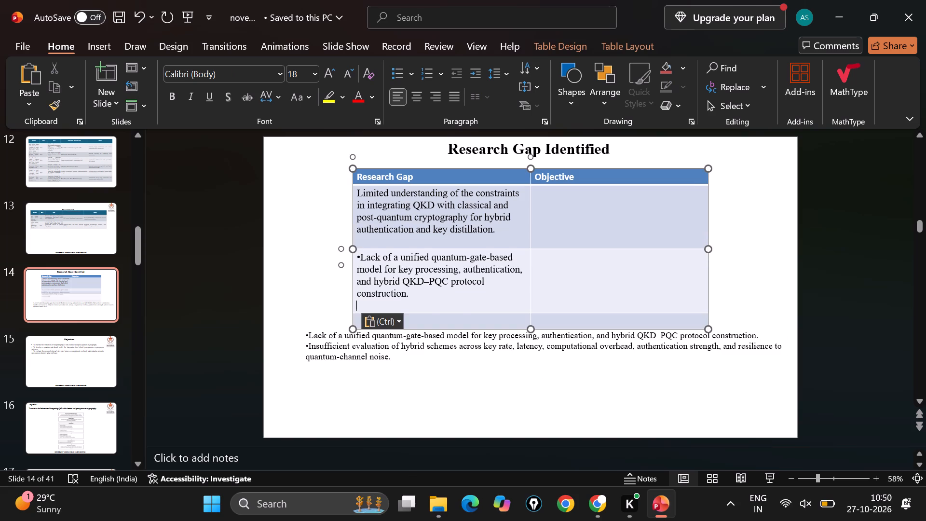
# Widen the research gap table on both sides so that it spans most of the slide width.
pyautogui.moveTo(354, 251); pyautogui.dragTo(297, 257)
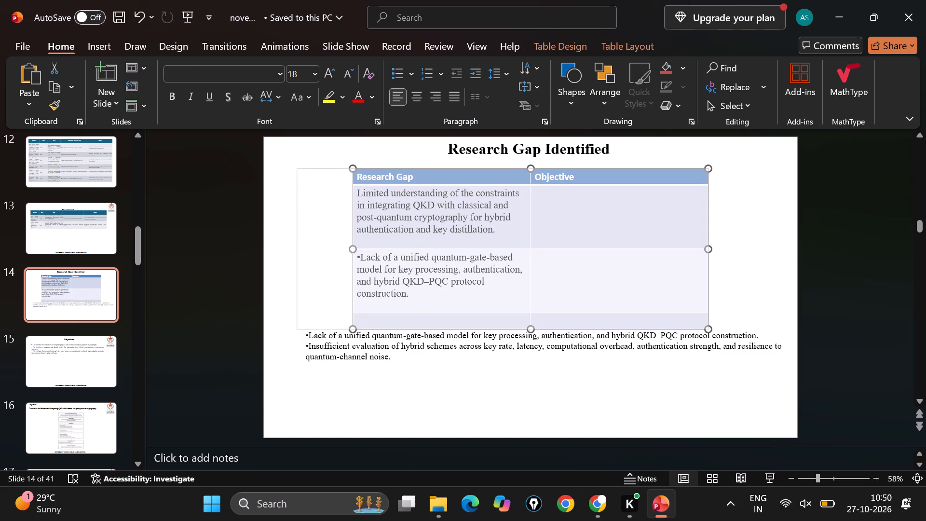
pyautogui.moveTo(297, 257); pyautogui.dragTo(297, 257)
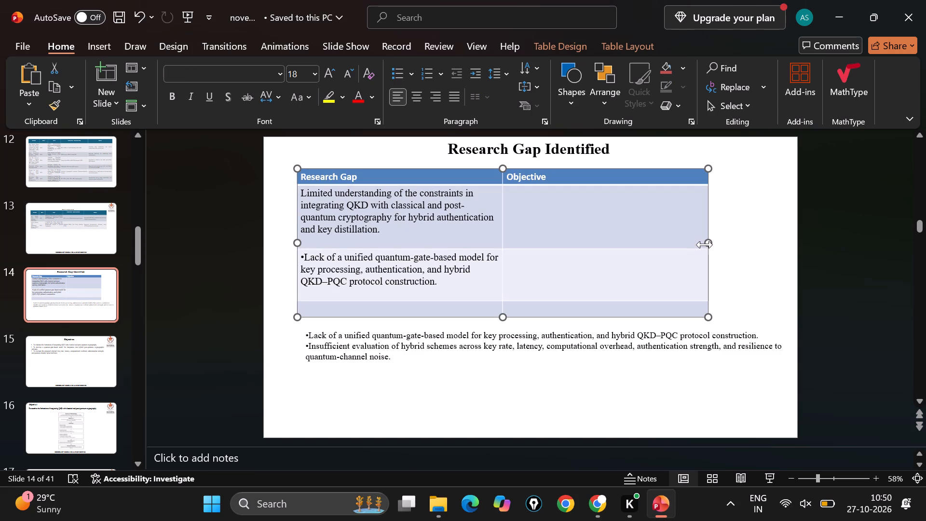
pyautogui.moveTo(706, 244); pyautogui.dragTo(763, 242)
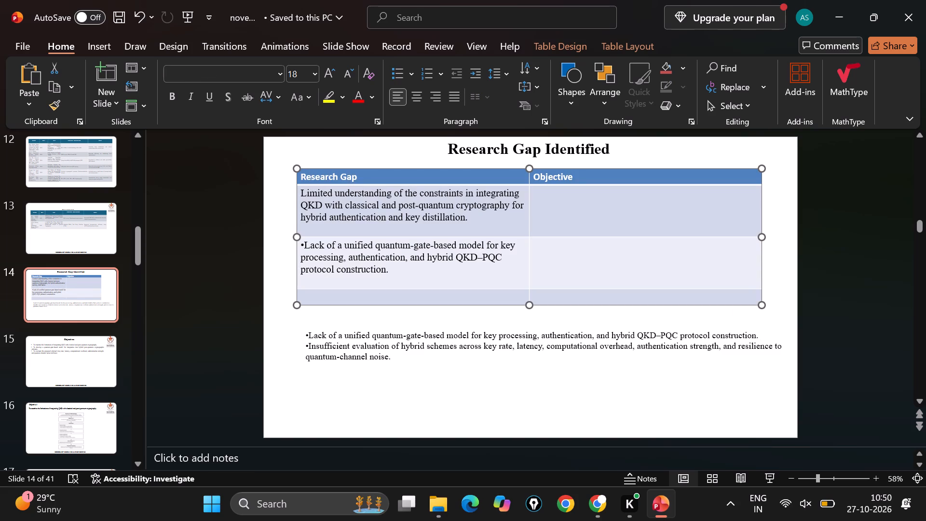
# Move the "Insufficient evaluation of hybrid schemes" bullet from the text box into the third row's Research Gap cell.
pyautogui.click(398, 358)
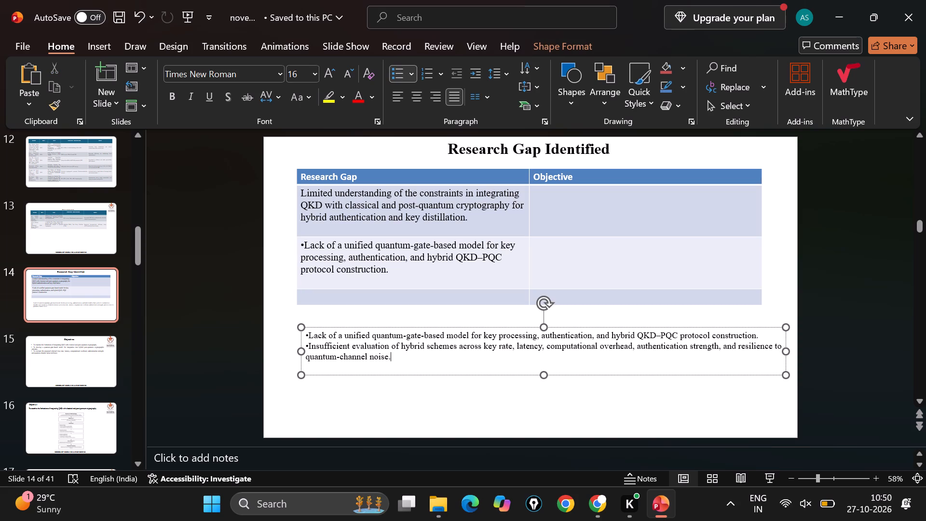
pyautogui.moveTo(392, 357); pyautogui.dragTo(305, 347)
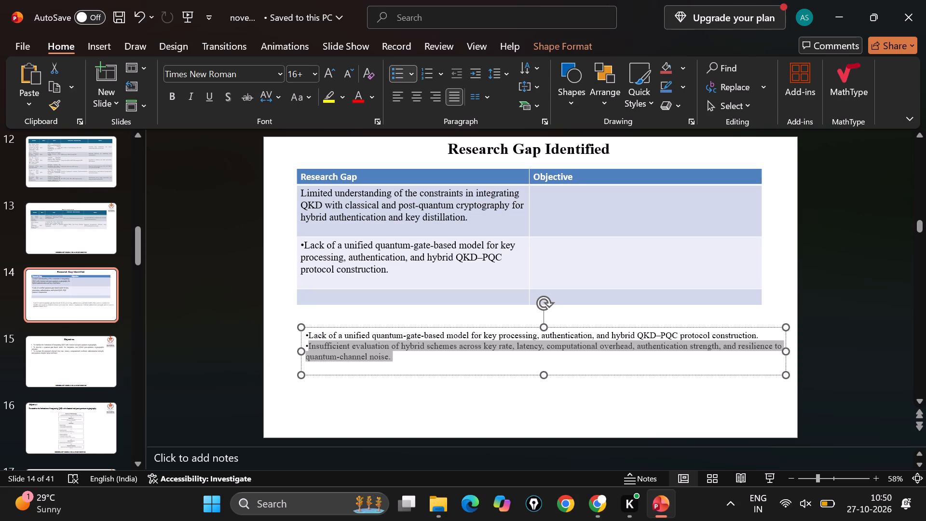
pyautogui.hotkey('ctrl', 'x')
pyautogui.click(317, 296)
pyautogui.hotkey('ctrl', 'v')
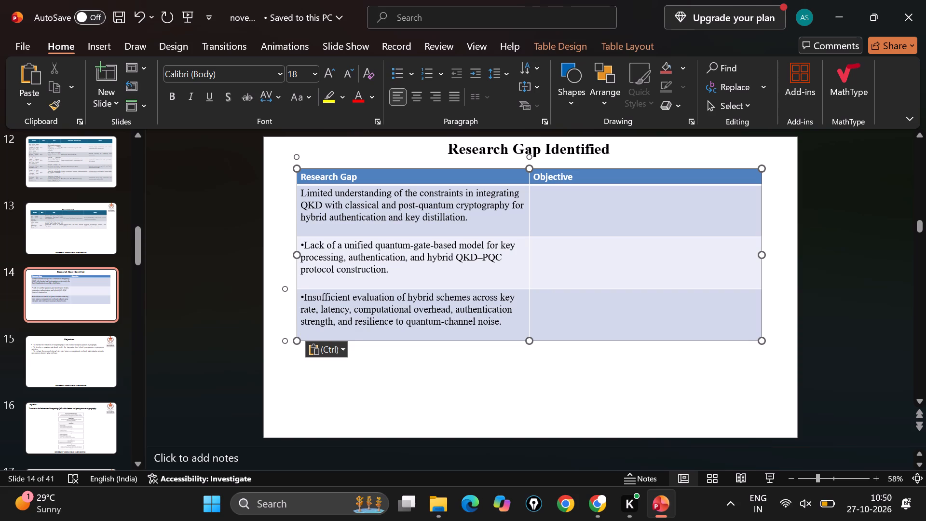
# Remove the bullet characters before the text in the third and second rows' Research Gap cells.
pyautogui.click(304, 297)
pyautogui.click(307, 297)
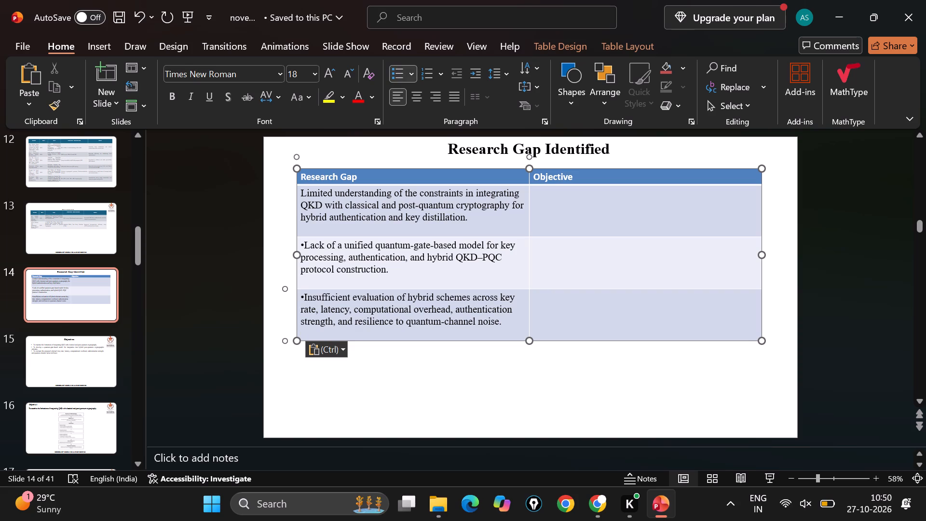
pyautogui.press('Left')
pyautogui.press('BackSpace')
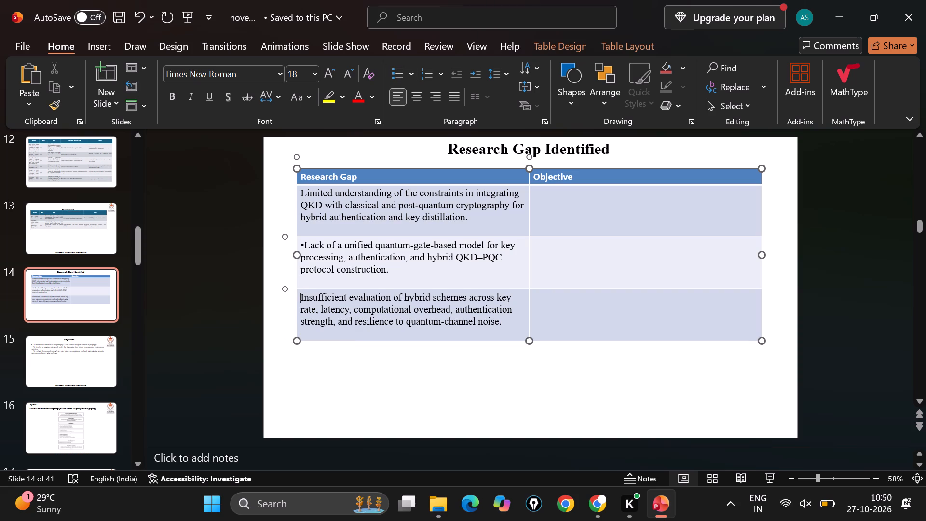
pyautogui.click(311, 245)
pyautogui.press('Left')
pyautogui.press('BackSpace')
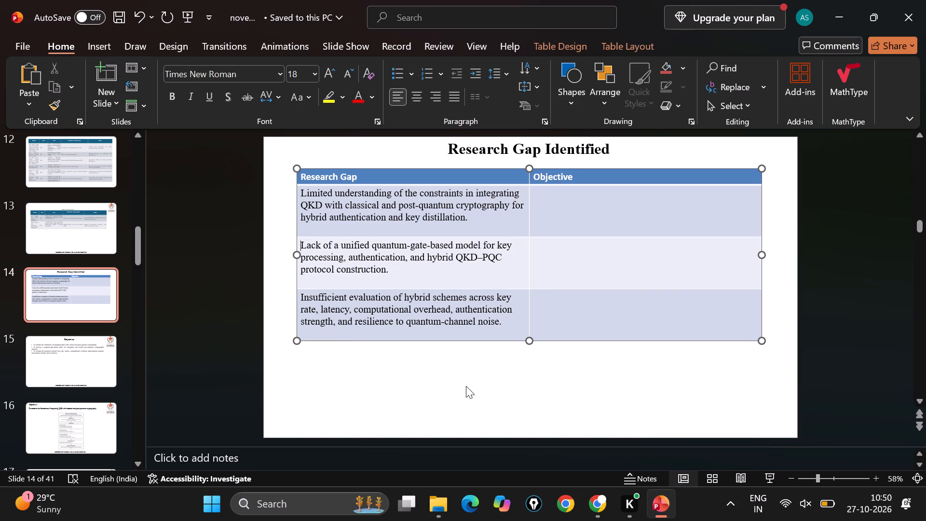
pyautogui.click(466, 386)
# Centre the table's Objective and Research Gap header texts.
pyautogui.click(535, 210)
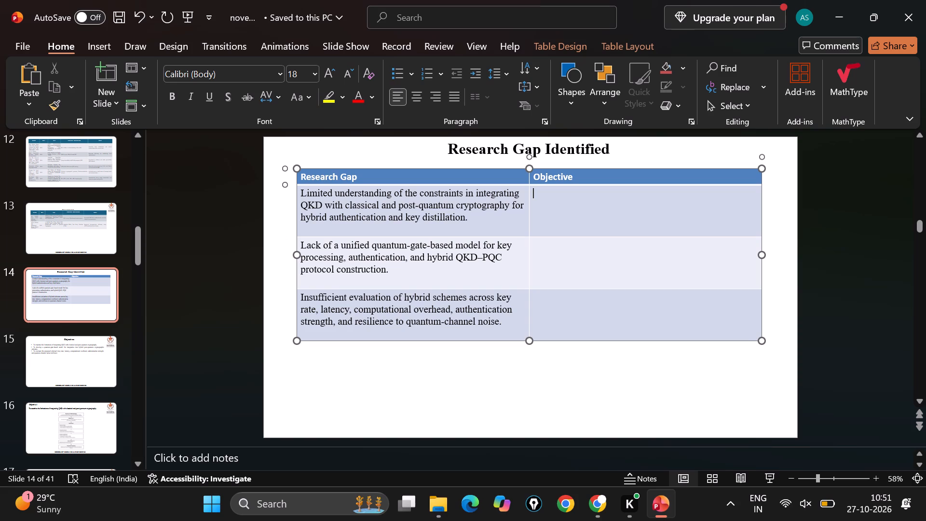
pyautogui.moveTo(580, 180); pyautogui.dragTo(545, 179)
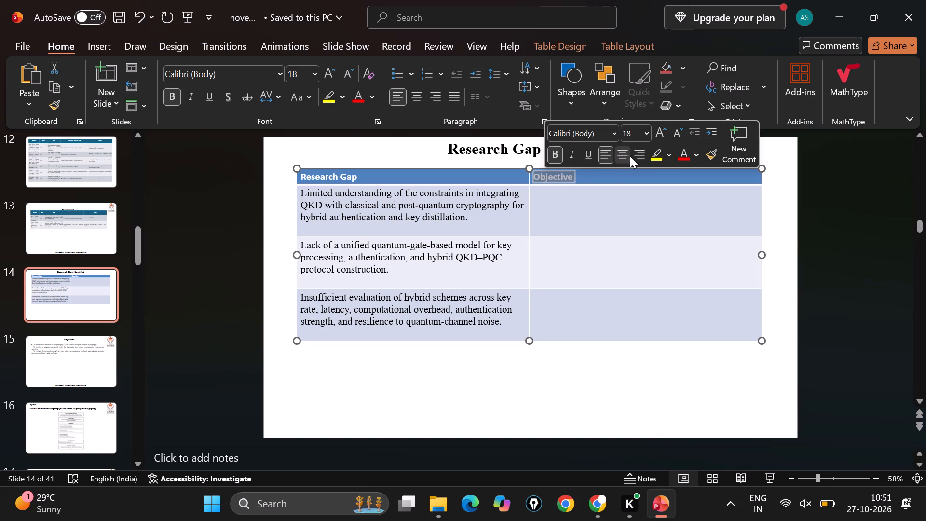
pyautogui.click(624, 155)
pyautogui.moveTo(362, 179); pyautogui.dragTo(308, 176)
pyautogui.click(381, 155)
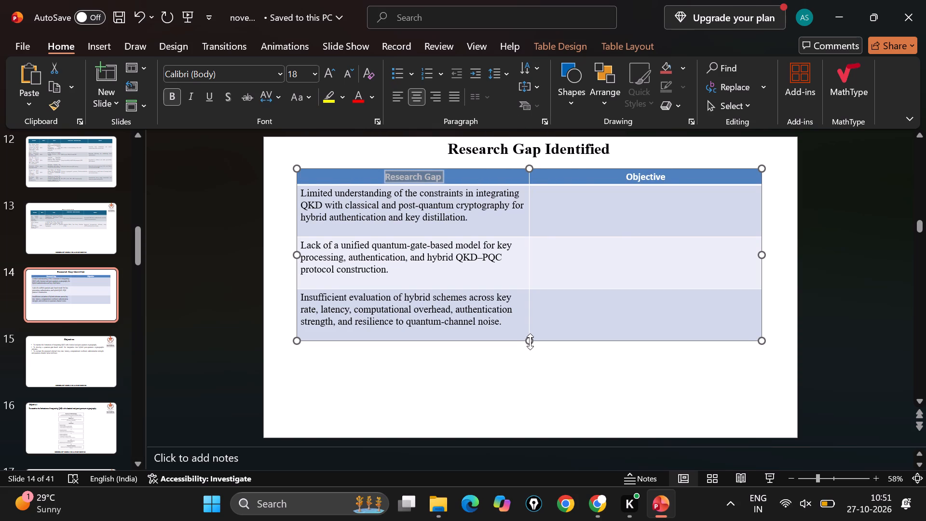
# Stretch the table downward to make its rows taller, ending a little above the slide's bottom edge.
pyautogui.moveTo(530, 342); pyautogui.dragTo(529, 373)
pyautogui.moveTo(531, 374); pyautogui.dragTo(526, 394)
# Move the "To examine the limitations of integrating QKD" objective from slide 15 into the first row's Objective cell on slide 14, without its bullet.
pyautogui.click(75, 356)
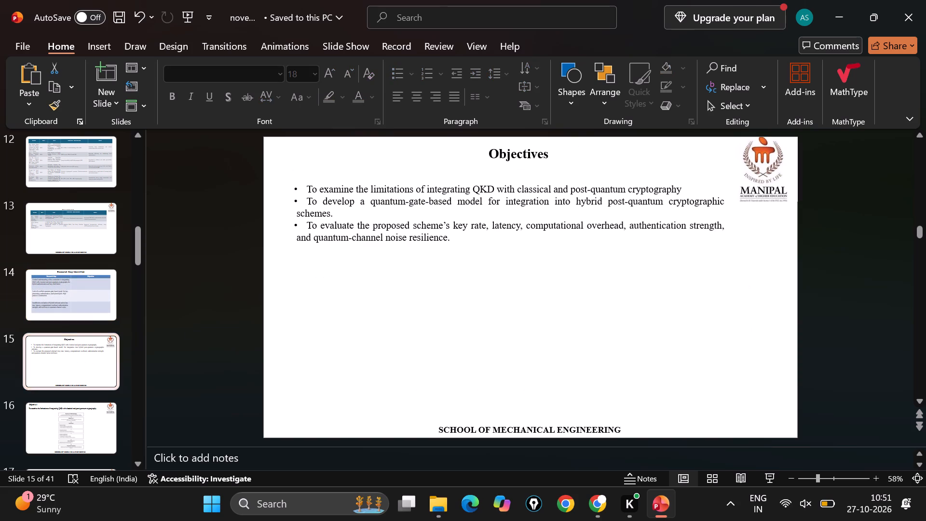
pyautogui.click(305, 187)
pyautogui.moveTo(305, 187); pyautogui.dragTo(433, 187)
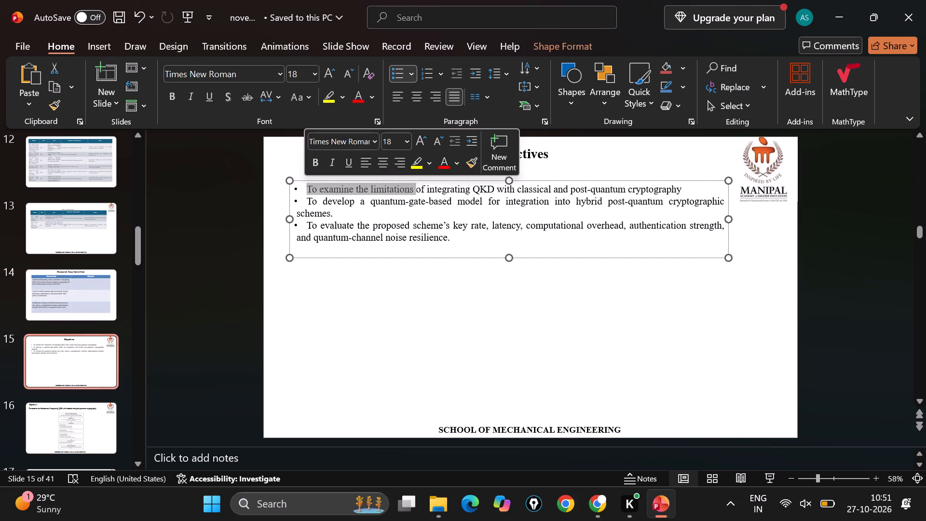
pyautogui.moveTo(433, 187); pyautogui.dragTo(684, 188)
pyautogui.hotkey('ctrl', 'x')
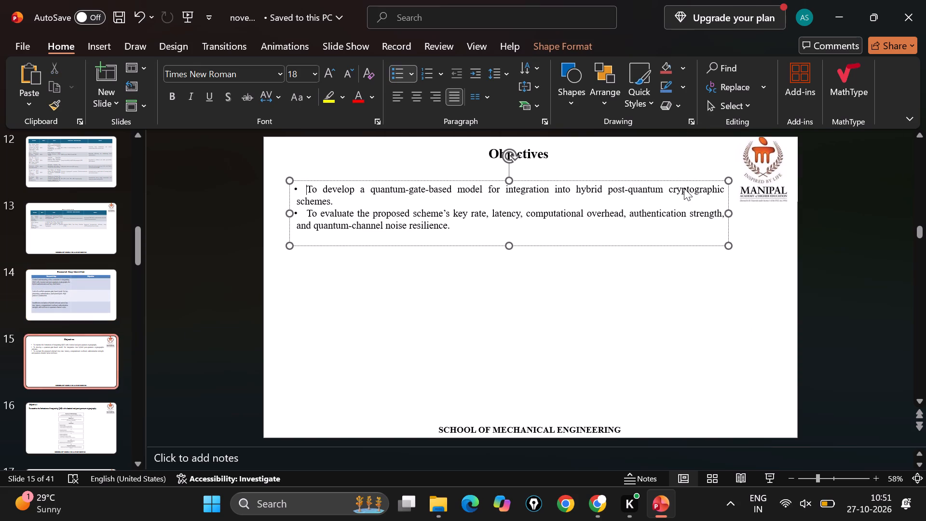
pyautogui.click(67, 315)
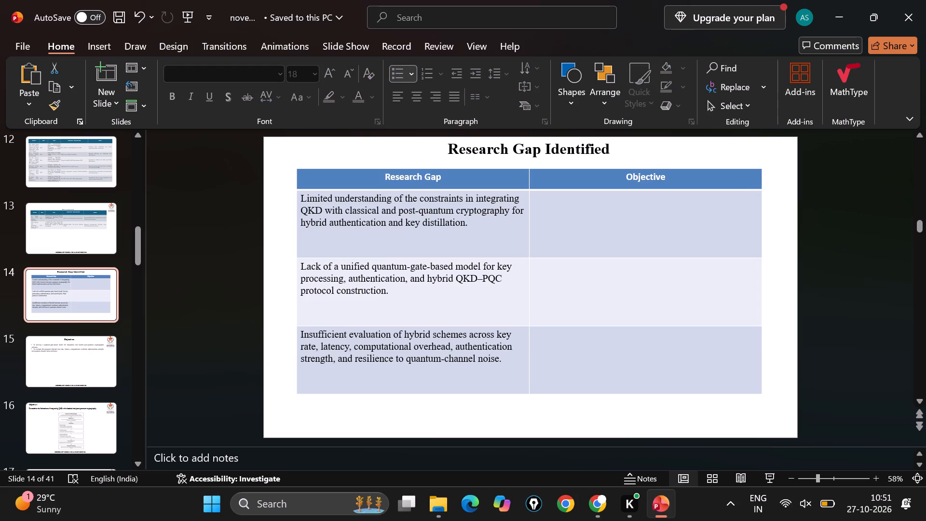
pyautogui.click(570, 206)
pyautogui.hotkey('ctrl', 'v')
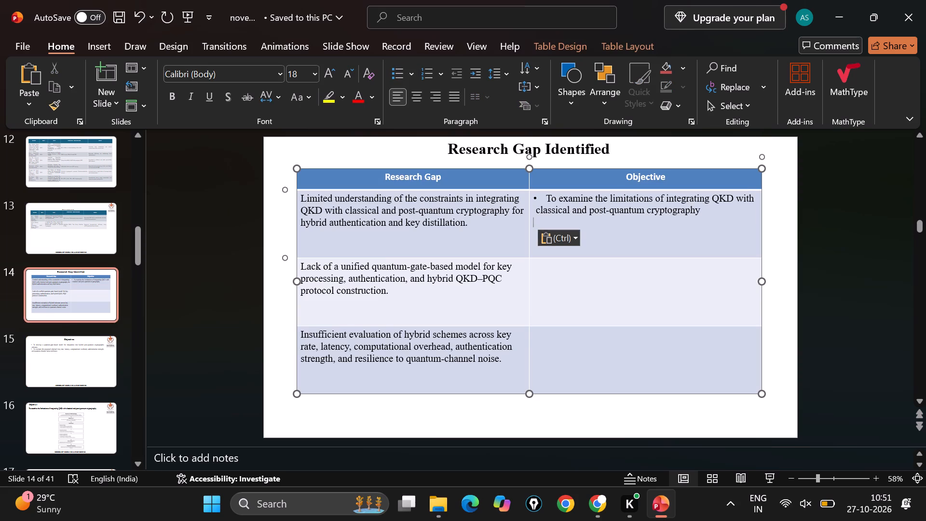
pyautogui.click(545, 197)
pyautogui.press('BackSpace')
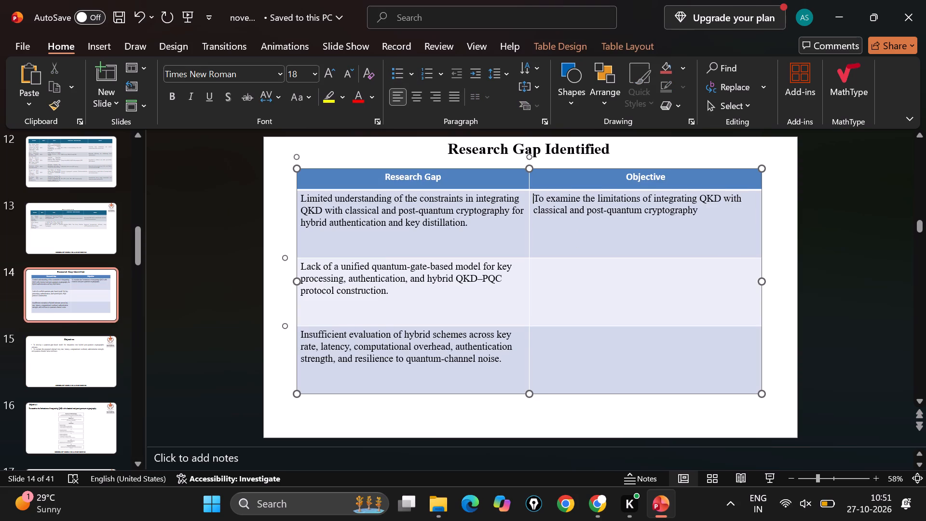
# Move the "To develop a quantum-gate-based model" objective from slide 15 into the second row's Objective cell on slide 14, without its bullet.
pyautogui.click(65, 350)
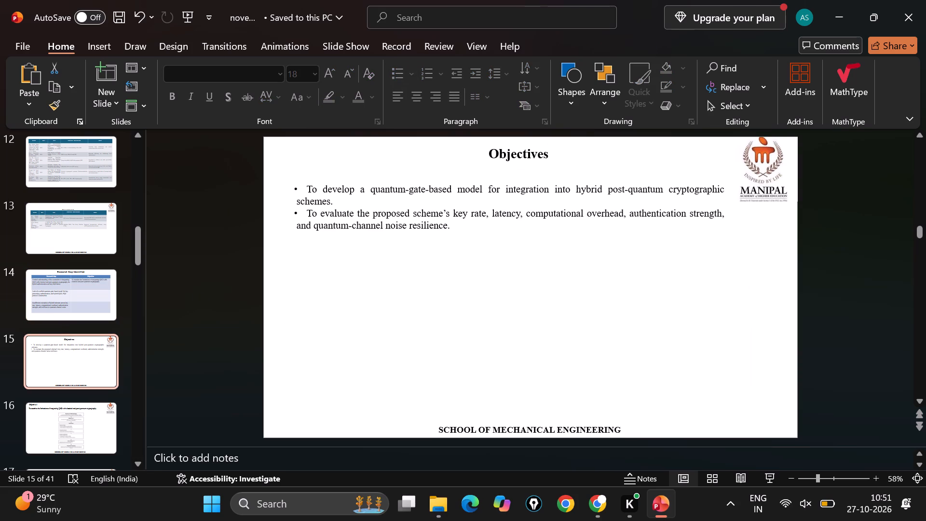
pyautogui.moveTo(334, 199); pyautogui.dragTo(306, 190)
pyautogui.hotkey('ctrl', 'x')
pyautogui.click(74, 291)
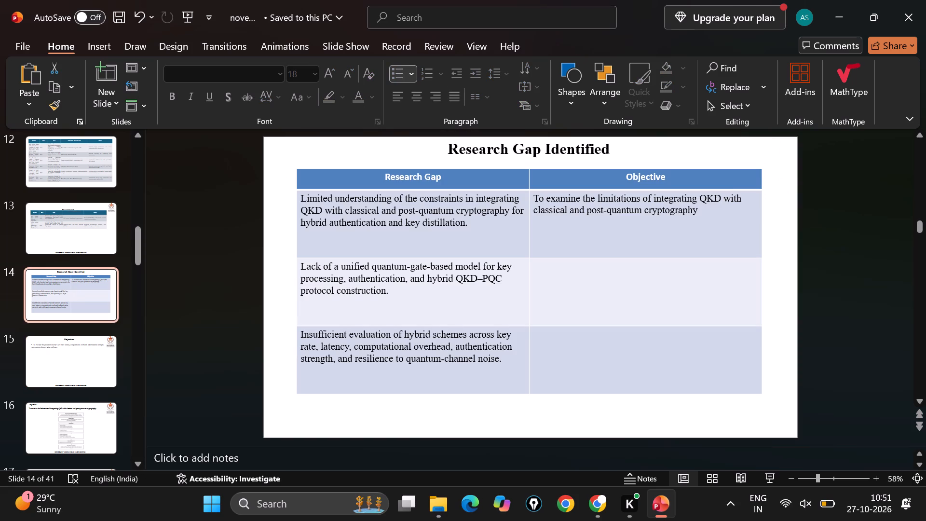
pyautogui.click(559, 290)
pyautogui.hotkey('ctrl', 'v')
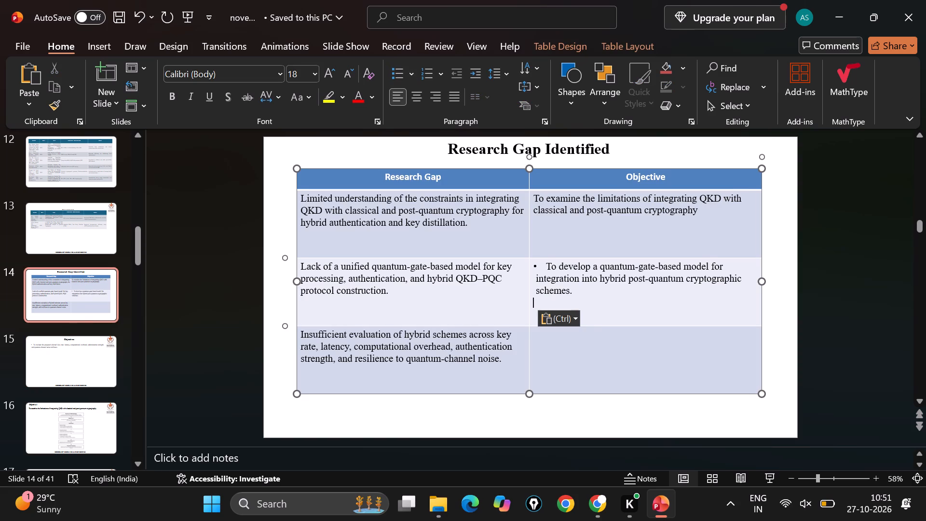
pyautogui.click(547, 269)
pyautogui.press('BackSpace')
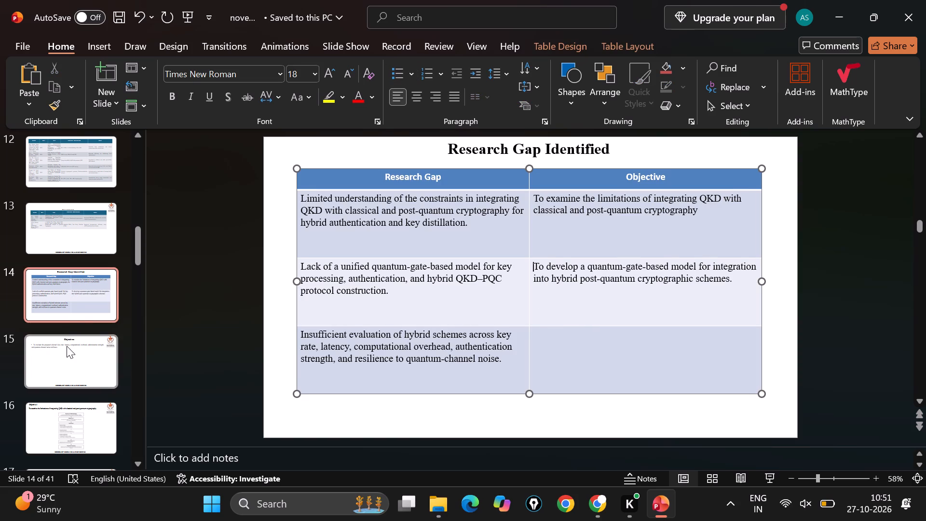
# Move the "To evaluate the proposed scheme's key rate" objective from slide 15 into the third row's Objective cell on slide 14, without its bullet.
pyautogui.click(74, 366)
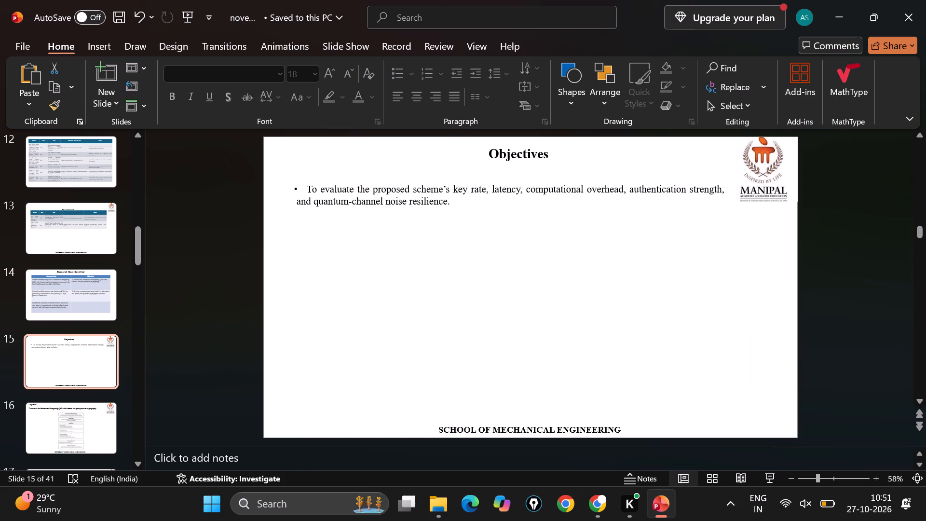
pyautogui.moveTo(452, 204); pyautogui.dragTo(306, 180)
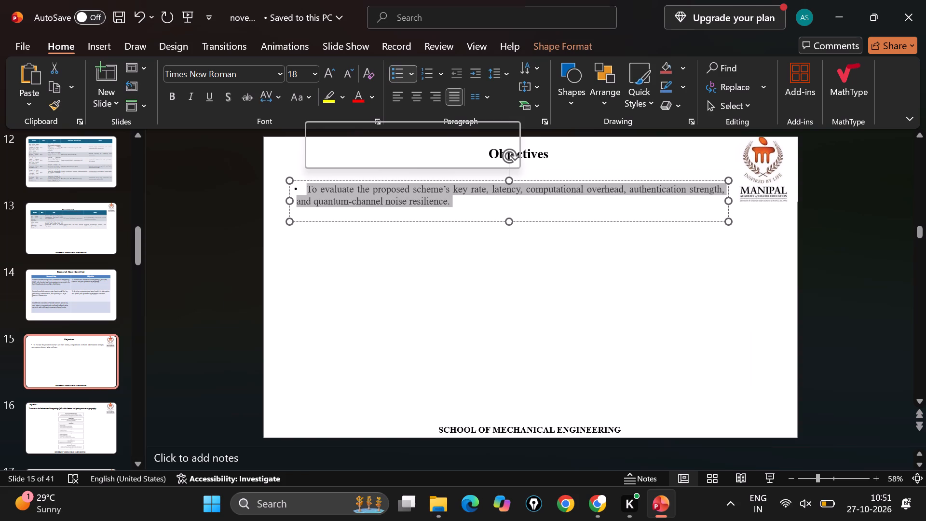
pyautogui.hotkey('ctrl', 'x')
pyautogui.click(71, 308)
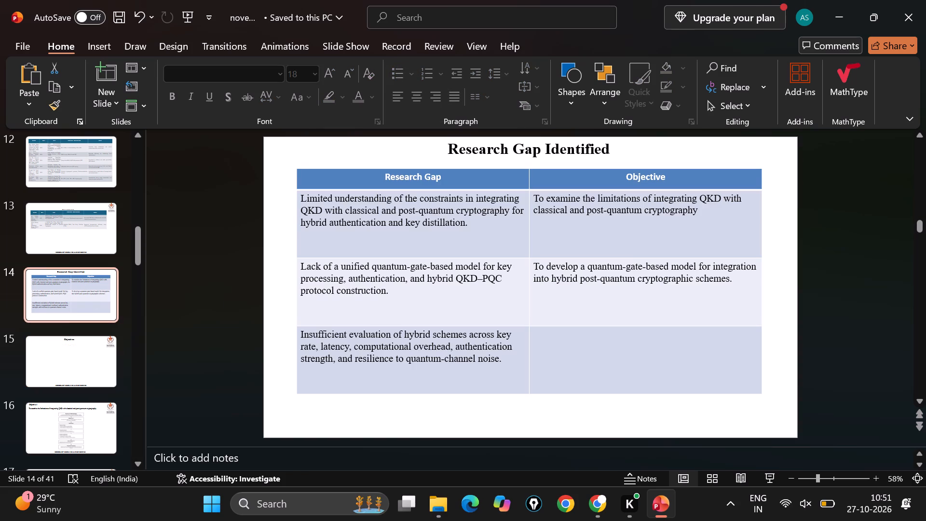
pyautogui.click(579, 353)
pyautogui.hotkey('ctrl', 'v')
pyautogui.click(546, 338)
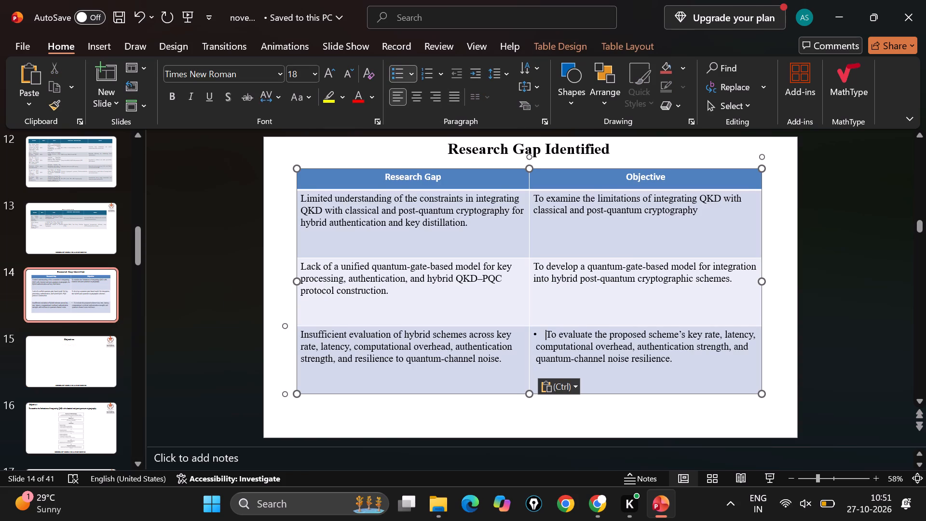
pyautogui.press('BackSpace')
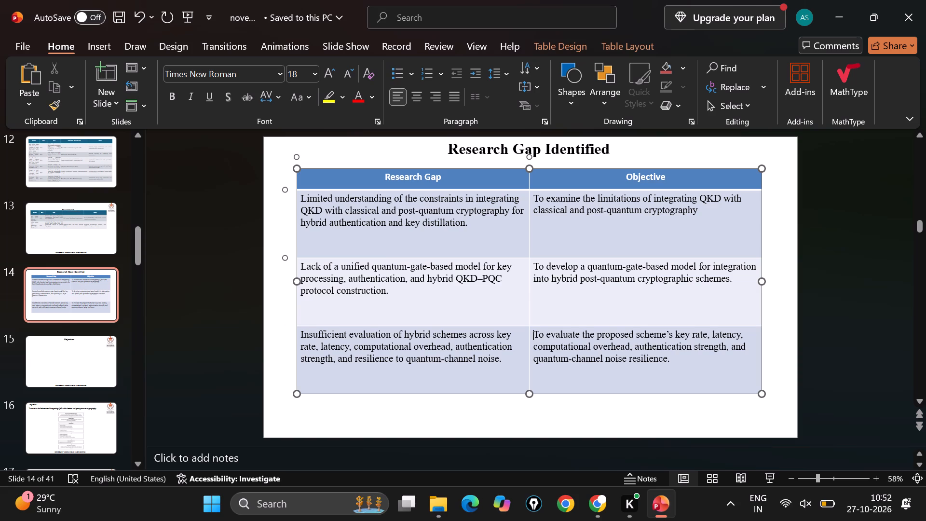
# Narrow the table's Research Gap column very slightly, widening the Objective column by the same amount.
pyautogui.moveTo(528, 250); pyautogui.dragTo(522, 250)
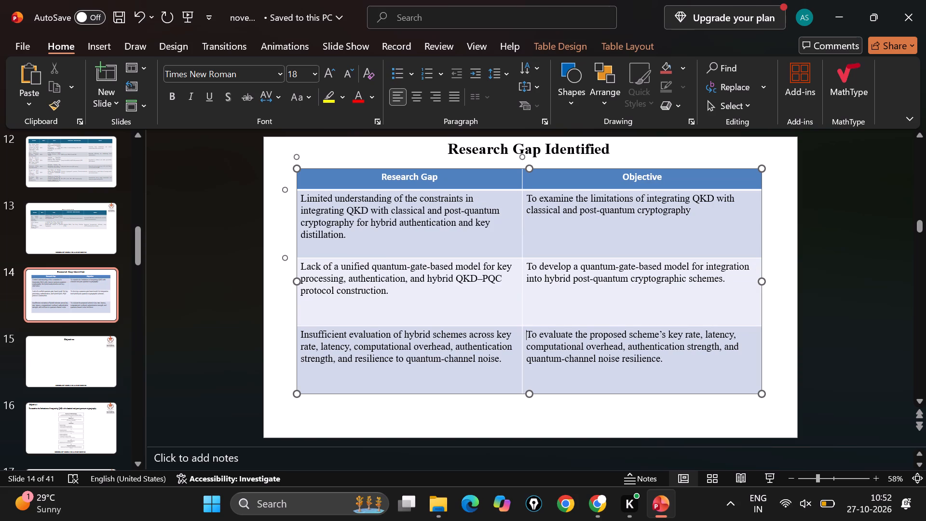
pyautogui.moveTo(522, 250); pyautogui.dragTo(527, 250)
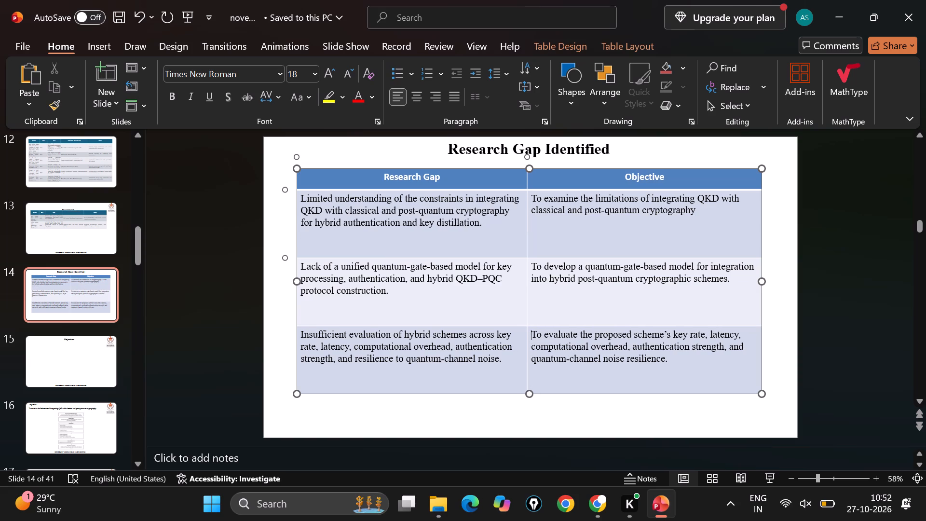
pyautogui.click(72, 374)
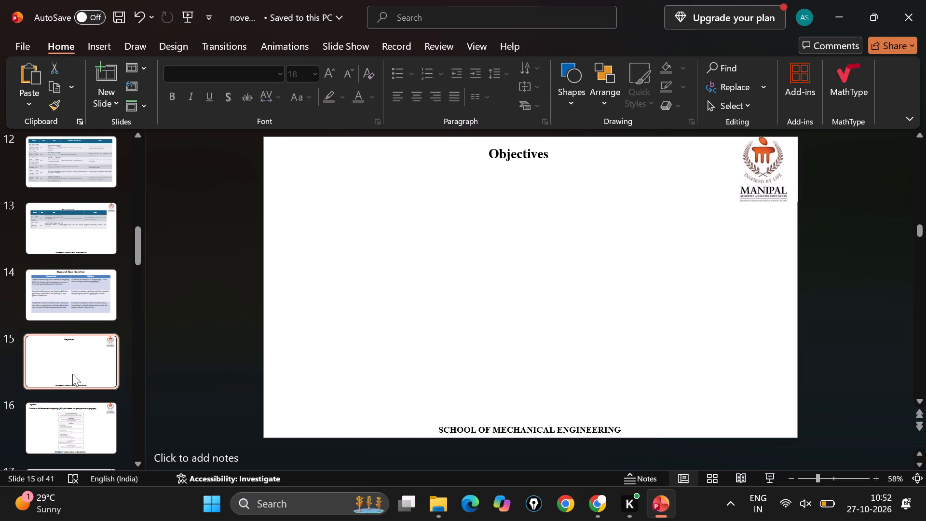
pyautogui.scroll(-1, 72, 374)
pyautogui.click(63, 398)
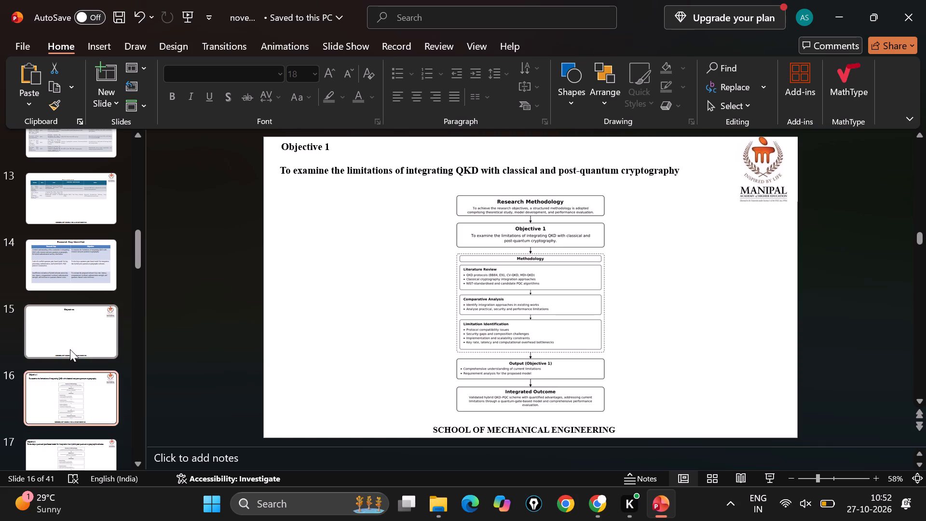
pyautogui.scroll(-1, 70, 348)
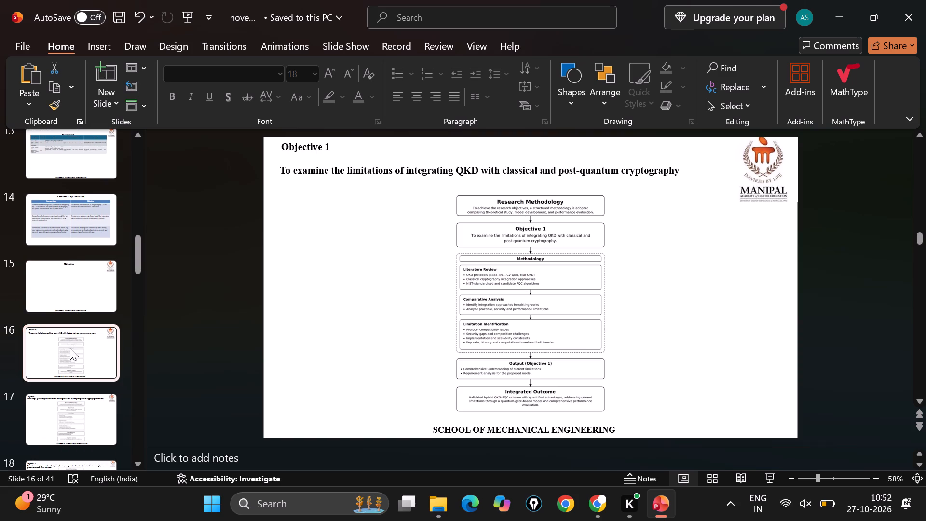
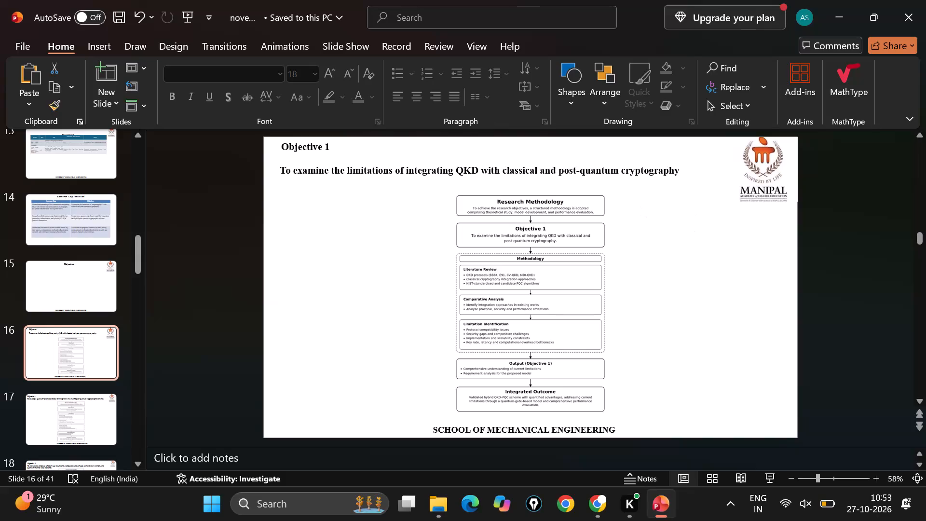
# Review the Objectives slide 15 and return to the Research Gap Identified table on slide 14.
pyautogui.click(50, 271)
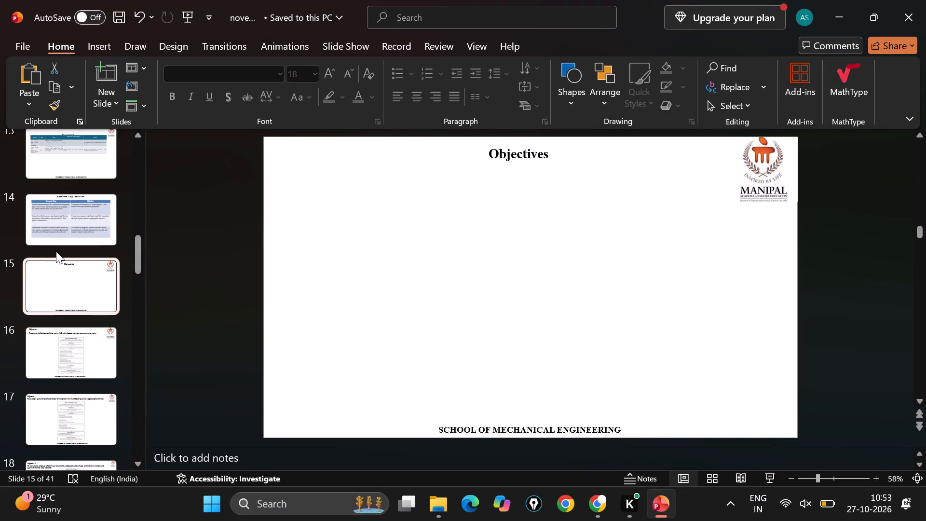
pyautogui.click(62, 239)
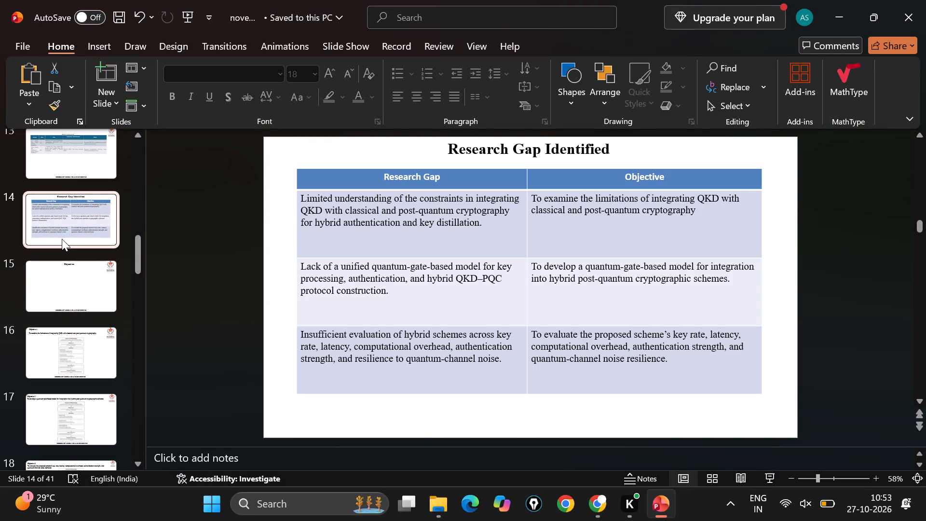
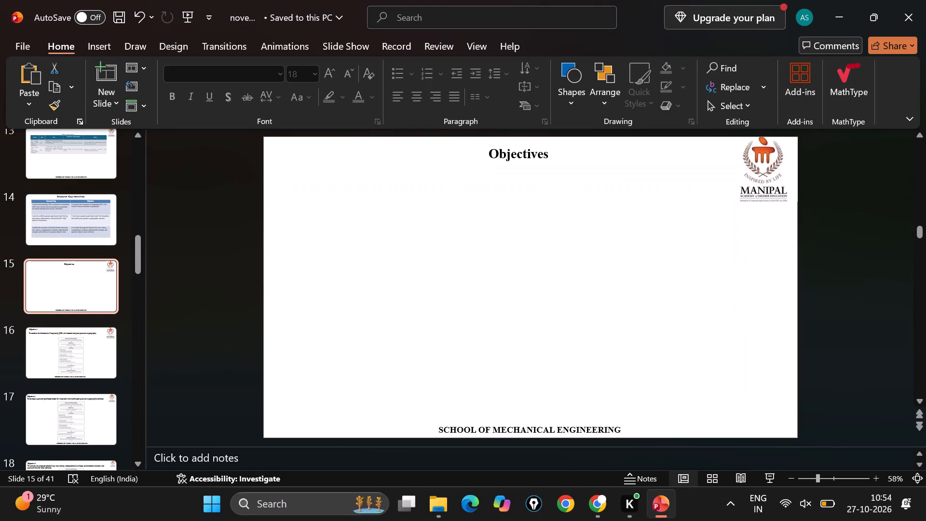
# Replace the Objectives title on slide 15 with "Overall Methodology".
pyautogui.doubleClick(500, 160)
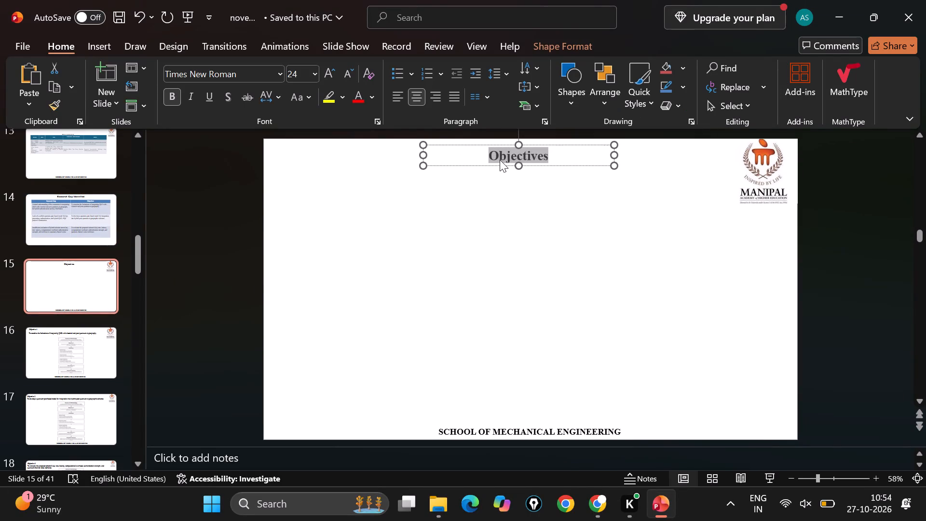
pyautogui.write('Overall Methodology')
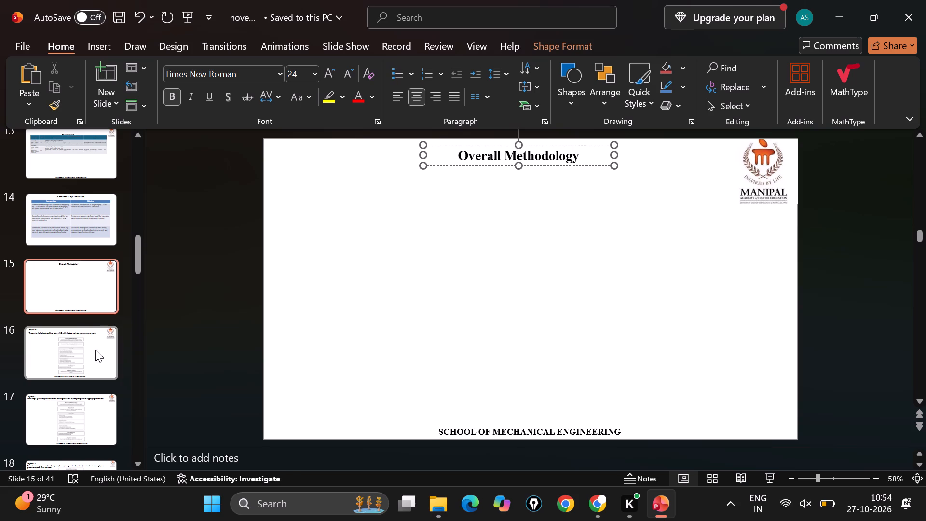
pyautogui.click(95, 350)
pyautogui.click(91, 291)
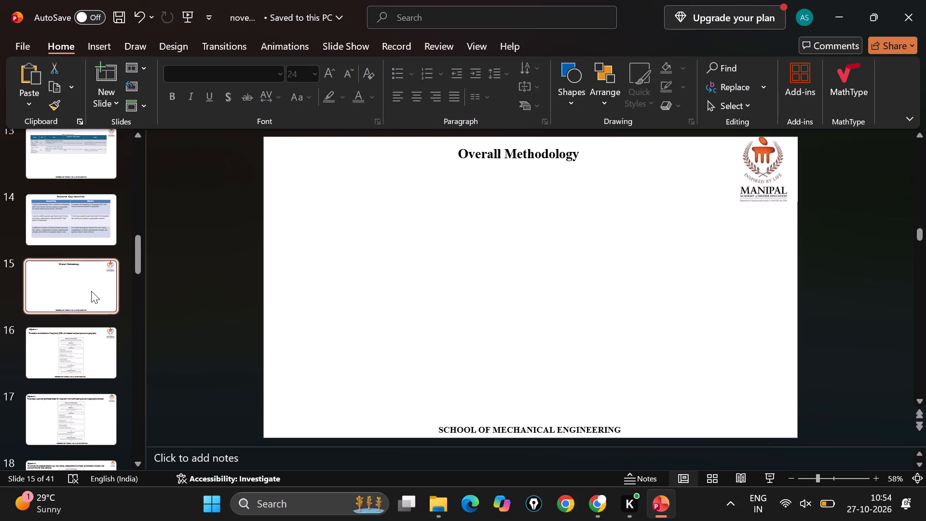
# Extend the slide 14 title to read "Research Gap Identified and Objectives".
pyautogui.click(89, 231)
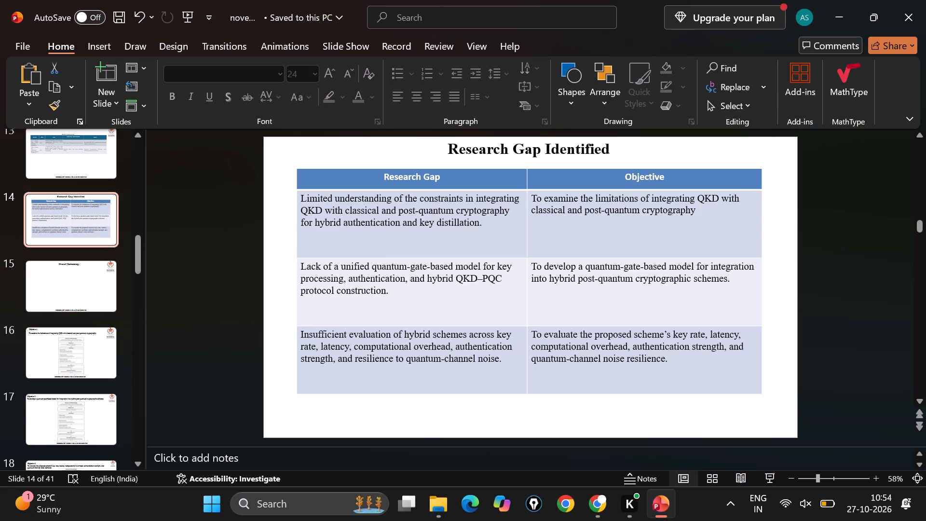
pyautogui.click(584, 145)
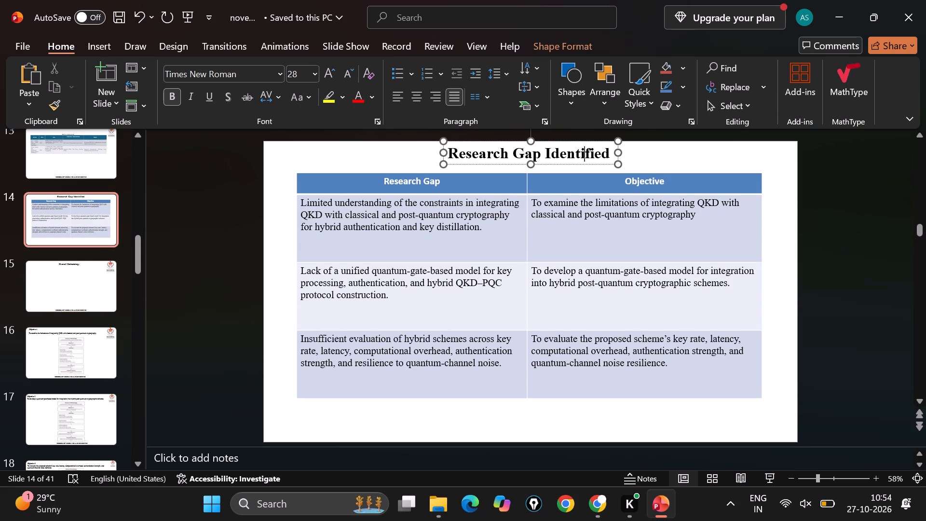
pyautogui.click(611, 151)
pyautogui.click(609, 153)
pyautogui.press('space')
pyautogui.write('and')
pyautogui.press('space')
pyautogui.write('Objectives')
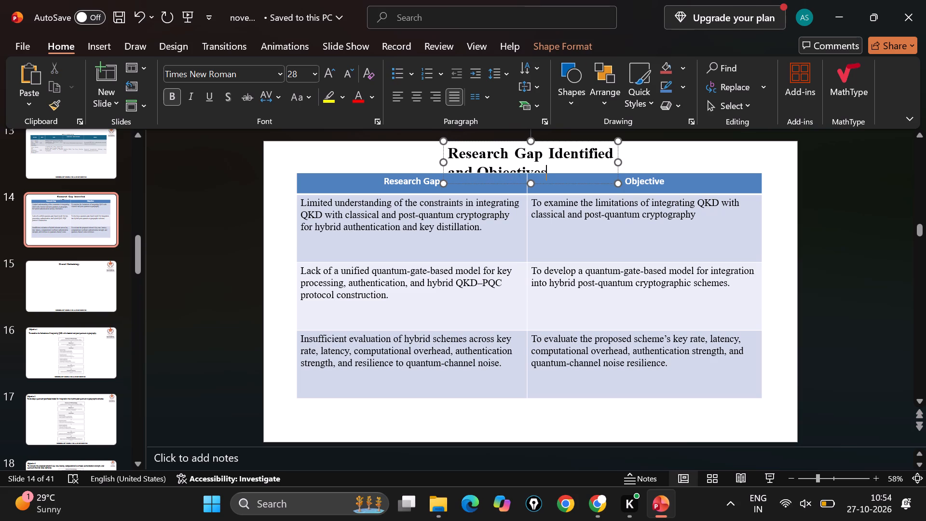
# Widen the slide 14 title box so the title fits on one line, nudge it down slightly and centre its text.
pyautogui.moveTo(441, 158); pyautogui.dragTo(422, 165)
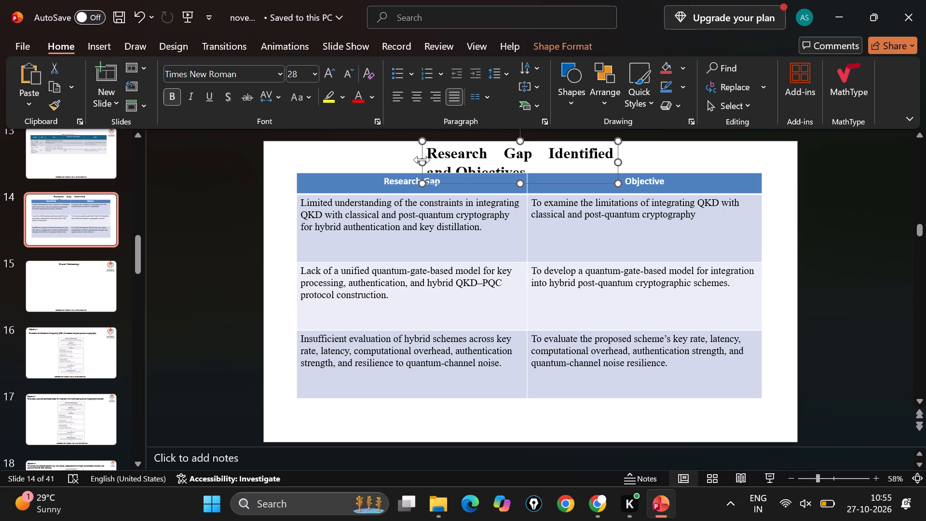
pyautogui.moveTo(422, 160); pyautogui.dragTo(377, 165)
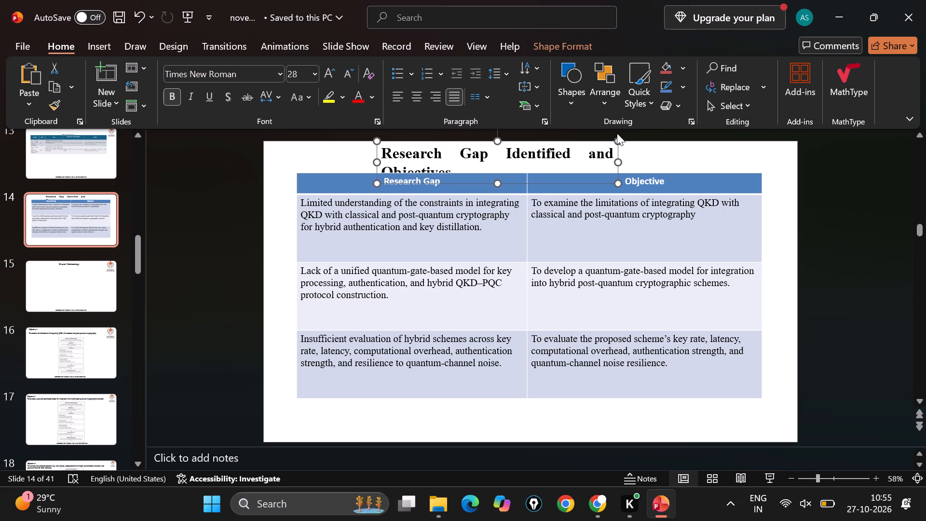
pyautogui.moveTo(619, 164); pyautogui.dragTo(676, 148)
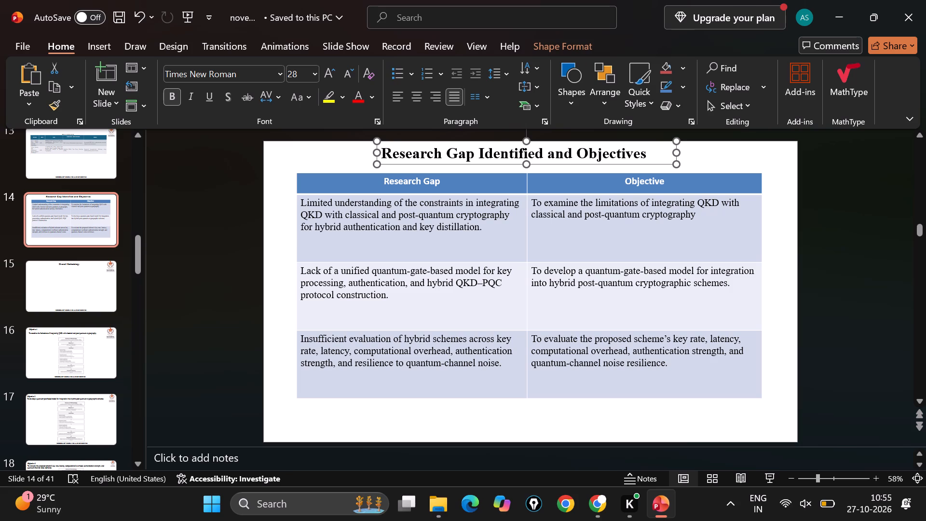
pyautogui.press('Down')
pyautogui.press('Down')
pyautogui.press('Down')
pyautogui.press('Down')
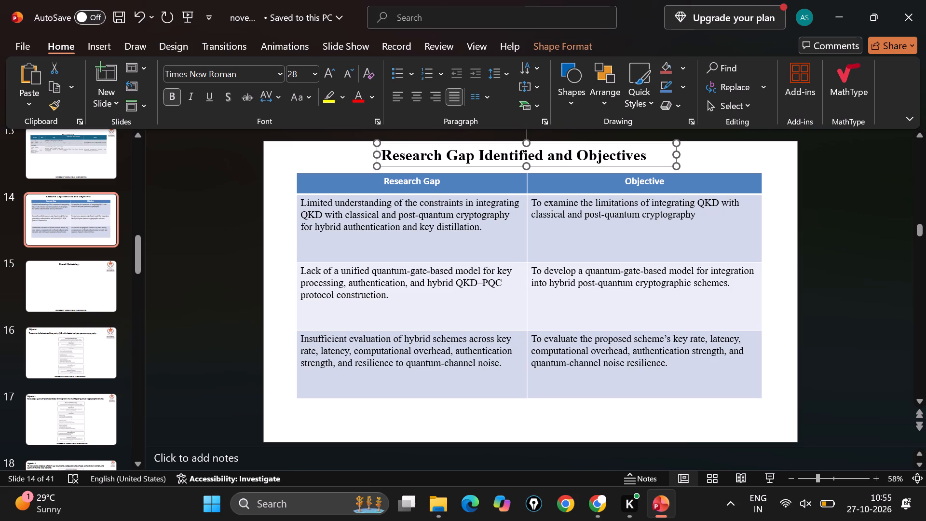
pyautogui.press('Down')
pyautogui.click(416, 94)
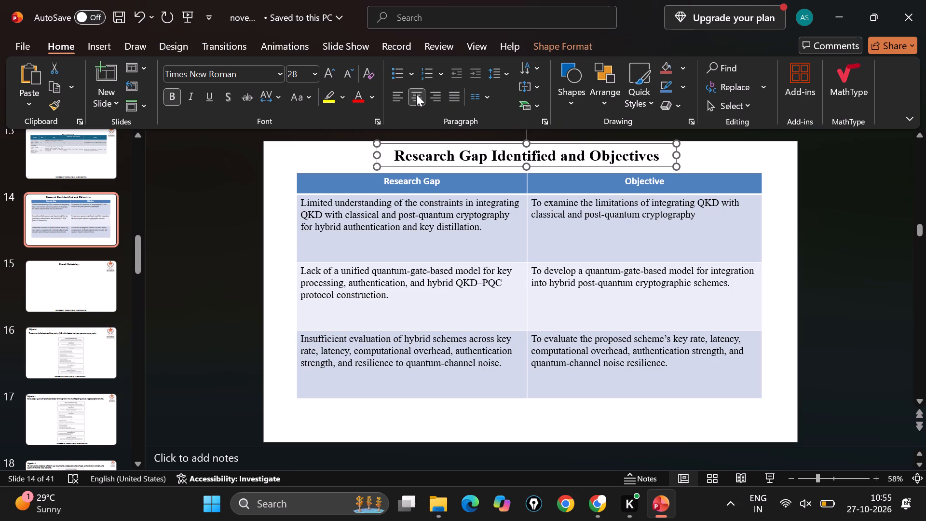
pyautogui.click(737, 164)
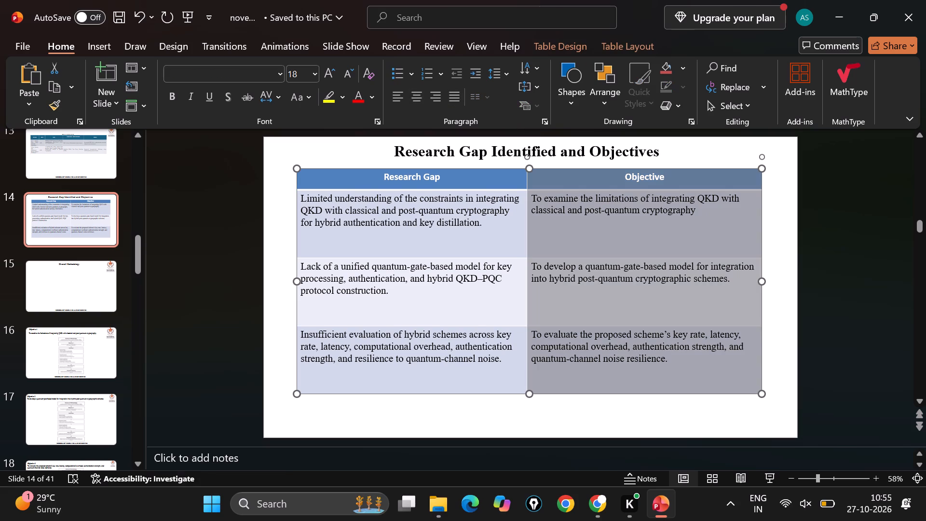
pyautogui.click(474, 412)
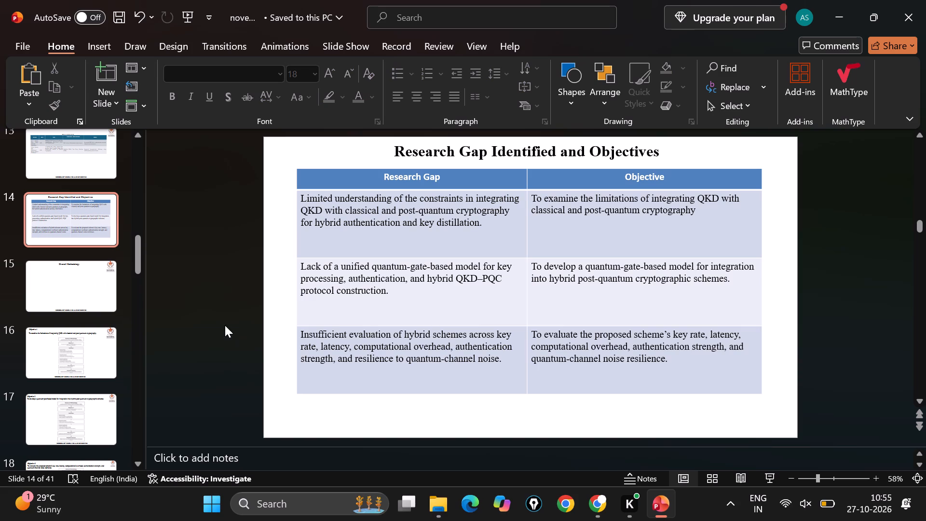
# Review the Overall Methodology slide 15 and the Objective 1 to 3 methodology slides 16 to 18.
pyautogui.click(104, 289)
pyautogui.click(519, 158)
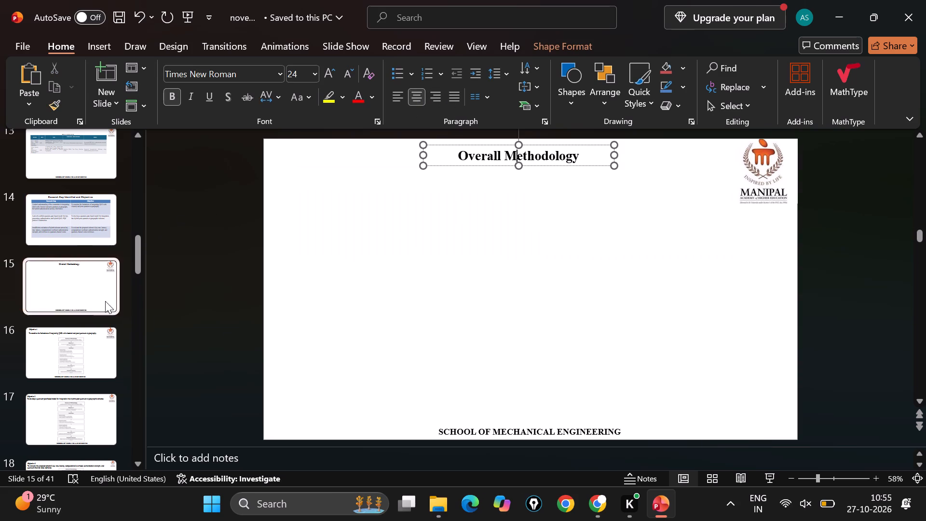
pyautogui.click(66, 350)
pyautogui.scroll(-1, 61, 352)
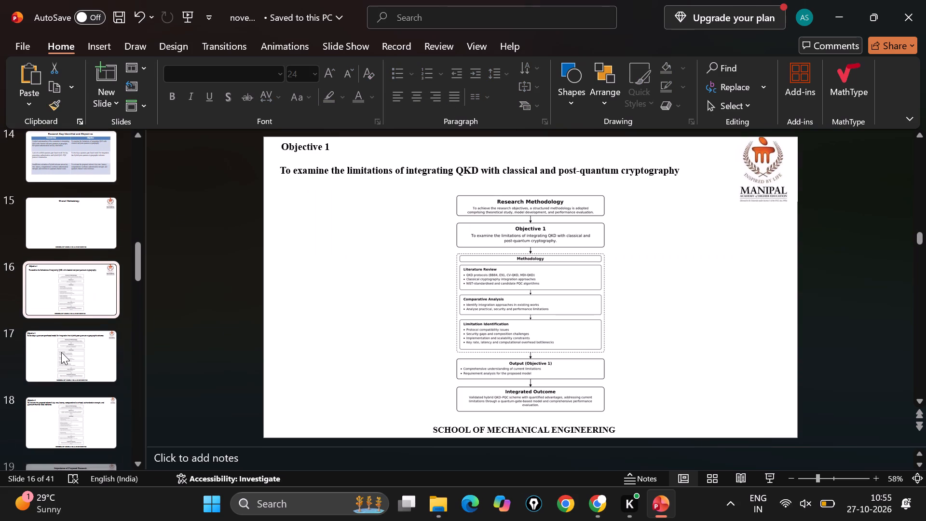
pyautogui.click(60, 360)
pyautogui.scroll(-1, 60, 360)
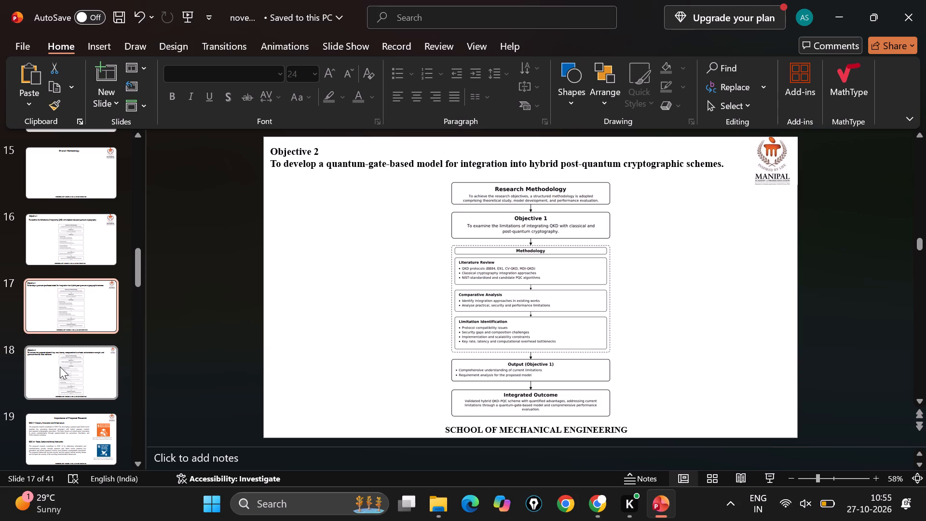
pyautogui.click(60, 367)
pyautogui.scroll(-3, 60, 367)
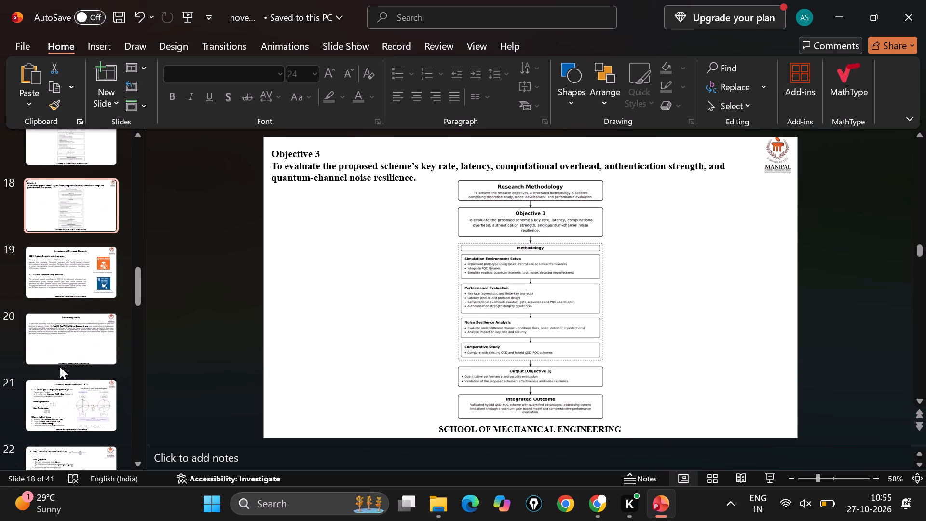
# Move the "Pre-DAC Presentation" heading on slide 1 slightly higher.
pyautogui.scroll(11, 60, 367)
pyautogui.click(79, 172)
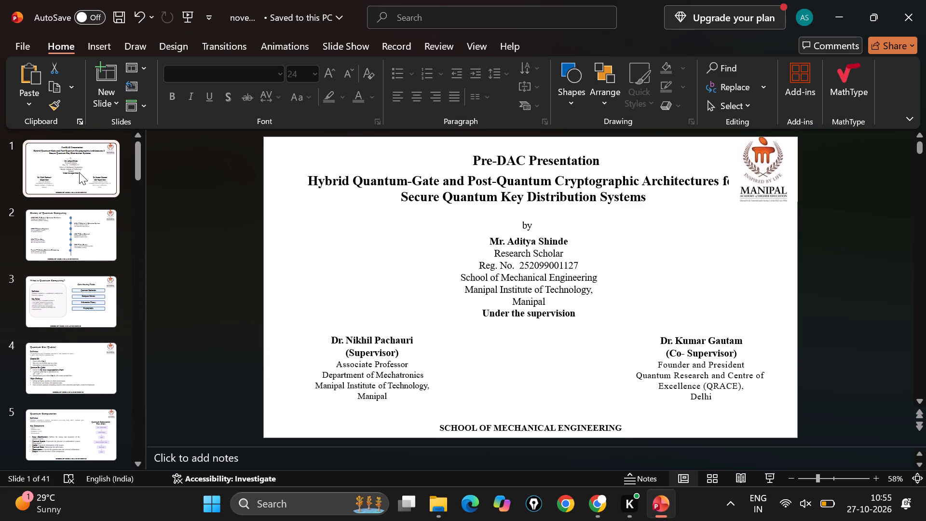
pyautogui.click(500, 160)
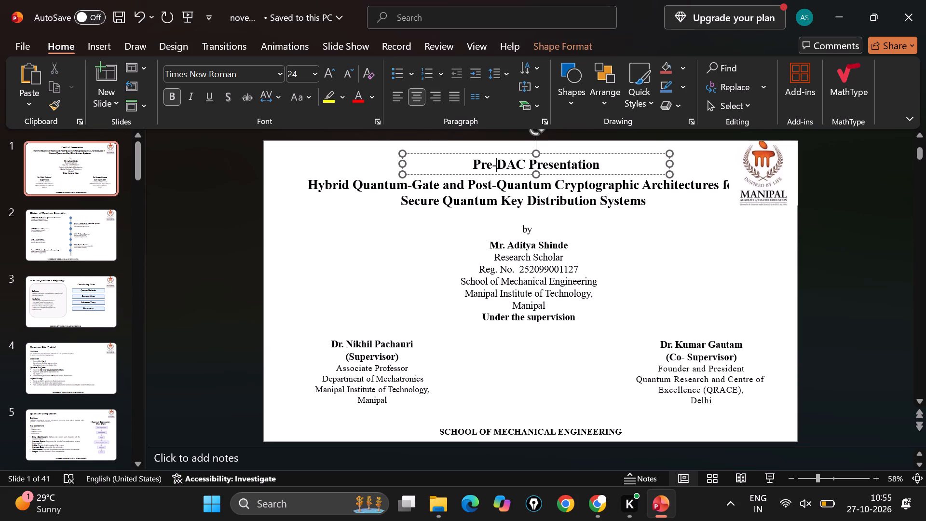
pyautogui.moveTo(566, 152); pyautogui.dragTo(566, 145)
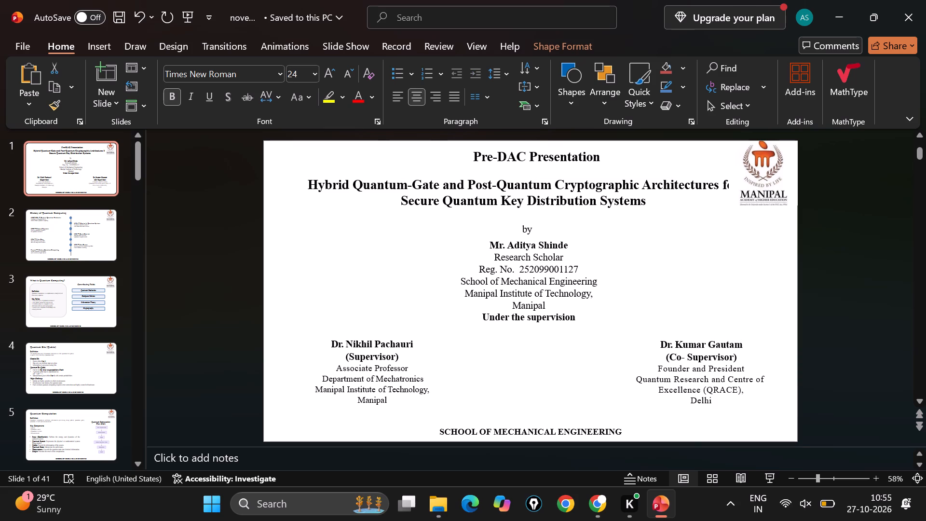
pyautogui.moveTo(566, 145); pyautogui.dragTo(566, 145)
# Move the Hybrid Quantum-Gate thesis title on slide 1 up, closer beneath the "Pre-DAC Presentation" heading.
pyautogui.click(562, 189)
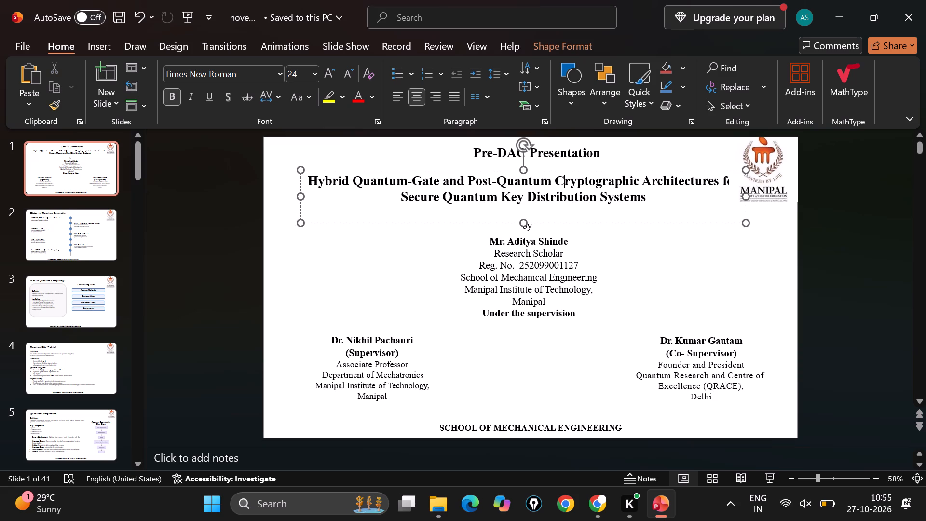
pyautogui.moveTo(580, 171); pyautogui.dragTo(580, 169)
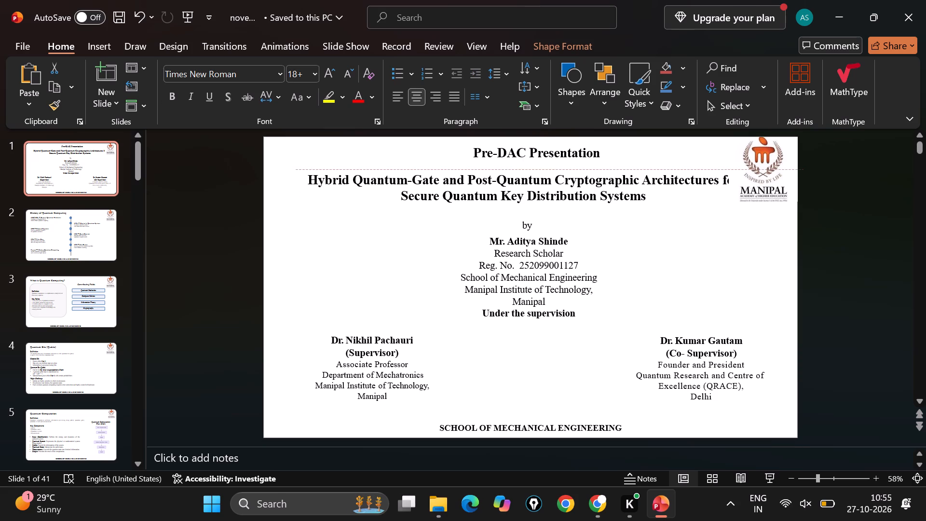
pyautogui.moveTo(580, 169); pyautogui.dragTo(582, 164)
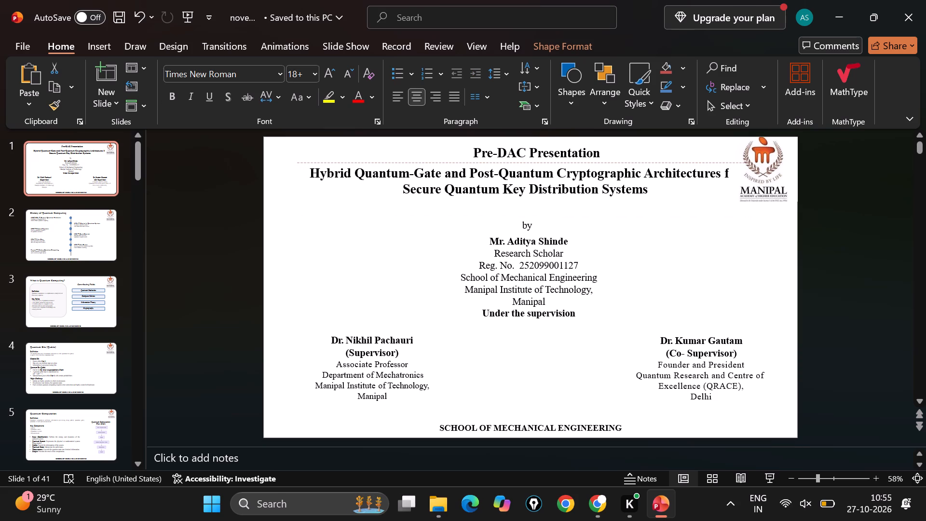
pyautogui.moveTo(582, 164); pyautogui.dragTo(582, 164)
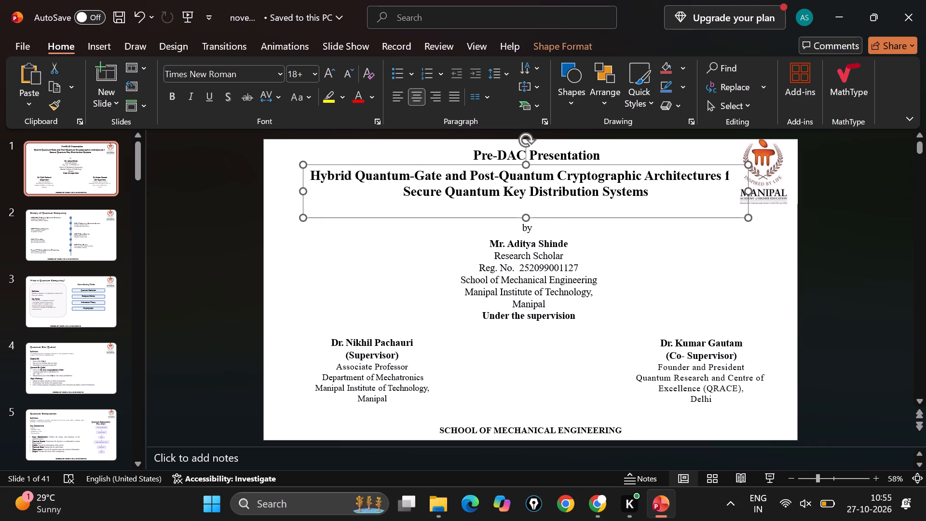
# Narrow the research scholar details box on slide 1 from its left edge to about half its width.
pyautogui.click(562, 301)
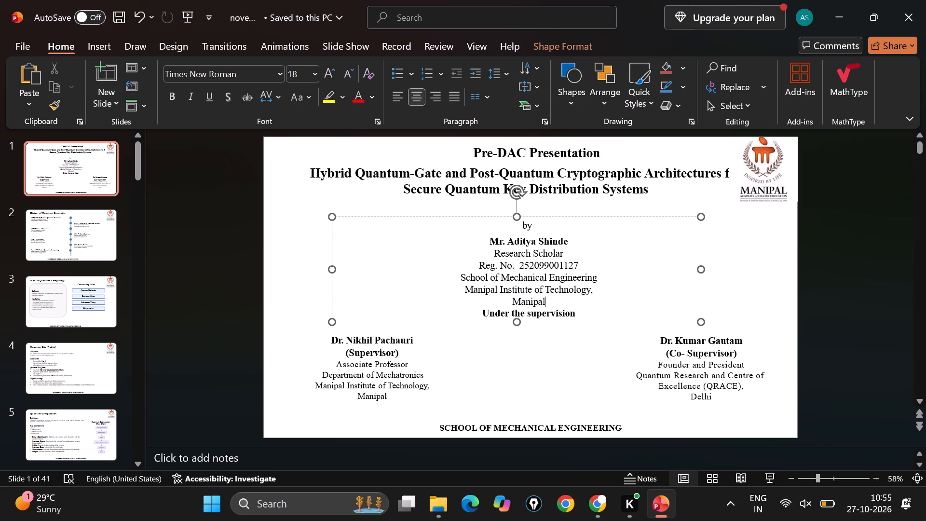
pyautogui.moveTo(333, 270); pyautogui.dragTo(490, 275)
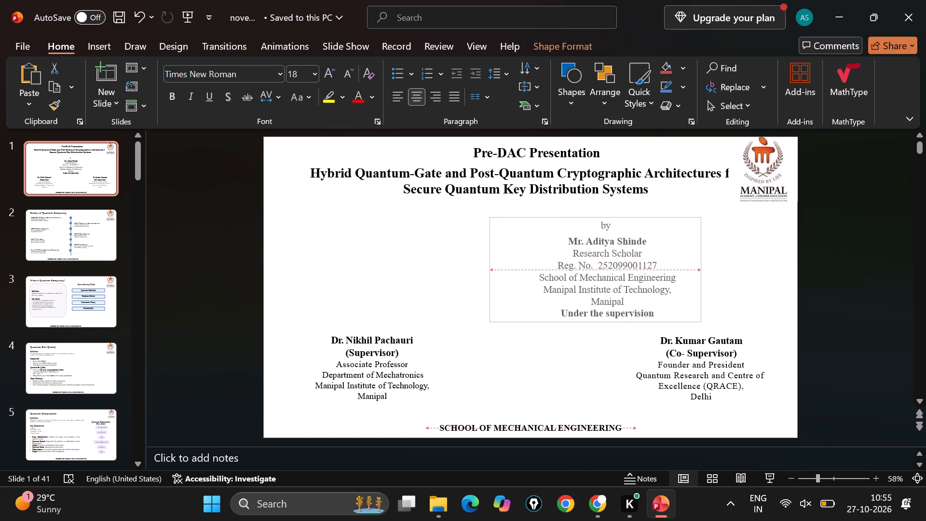
pyautogui.moveTo(490, 275); pyautogui.dragTo(520, 274)
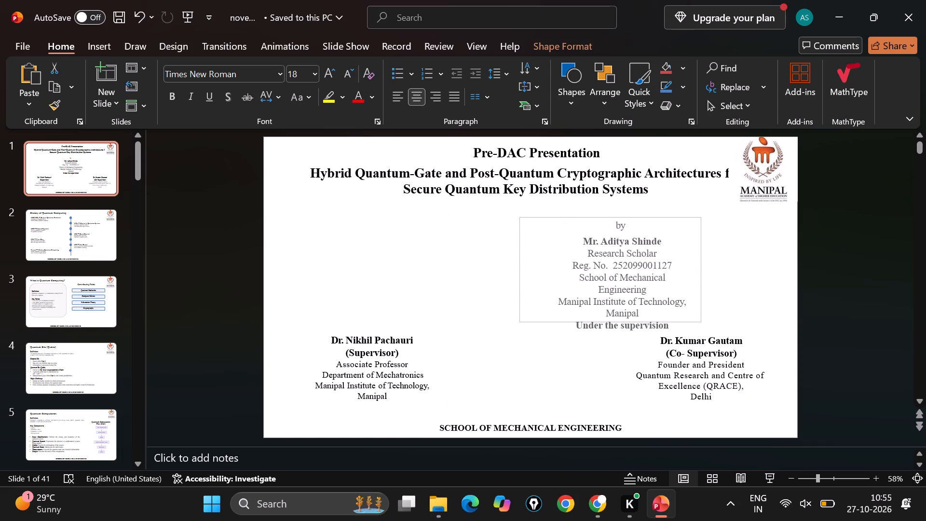
pyautogui.moveTo(520, 274); pyautogui.dragTo(514, 276)
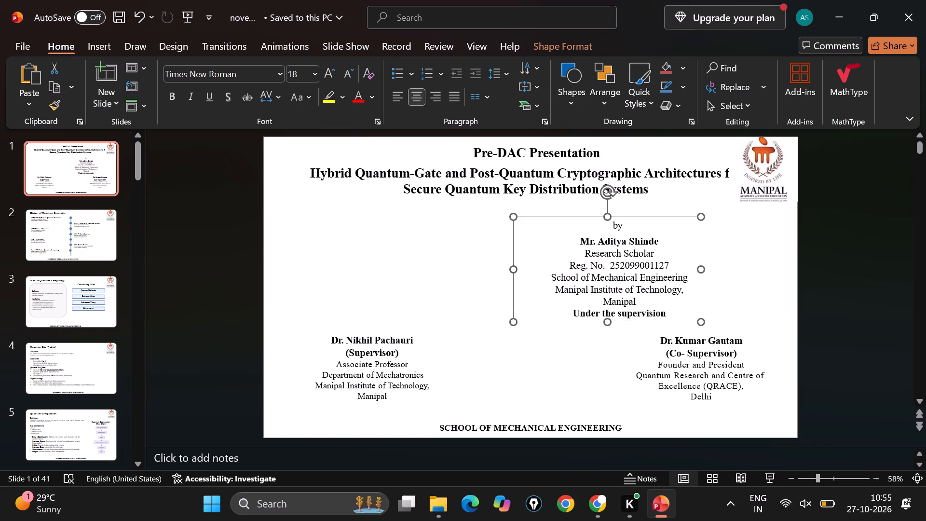
# Shift the thesis title on slide 1 left and slightly up so the word "for" clears the Manipal logo.
pyautogui.moveTo(621, 215); pyautogui.dragTo(611, 214)
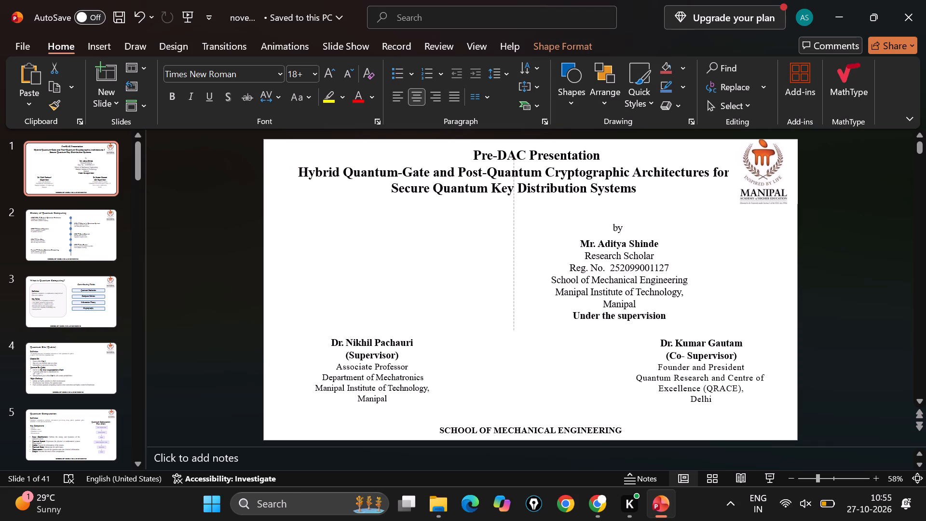
pyautogui.moveTo(611, 214); pyautogui.dragTo(611, 214)
# Move the research scholar details box back to the middle of slide 1, beneath the thesis title.
pyautogui.click(626, 260)
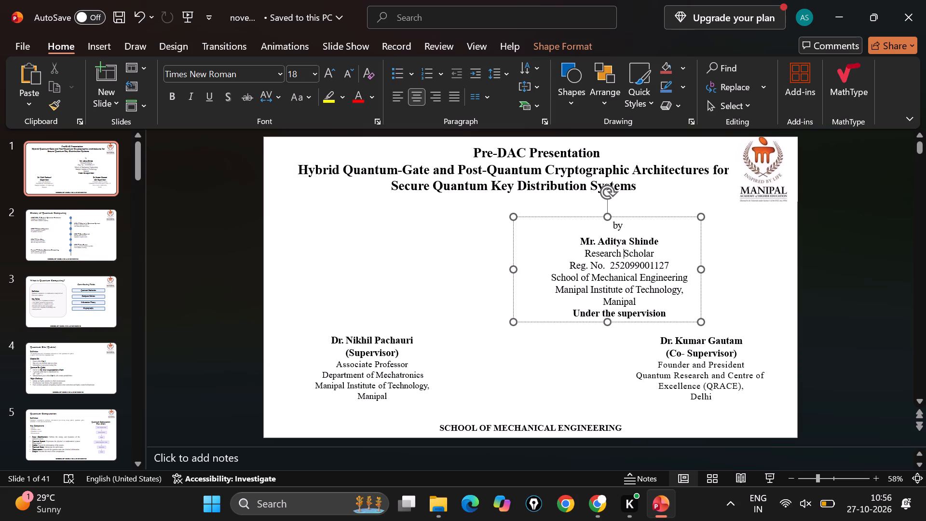
pyautogui.moveTo(625, 218); pyautogui.dragTo(546, 218)
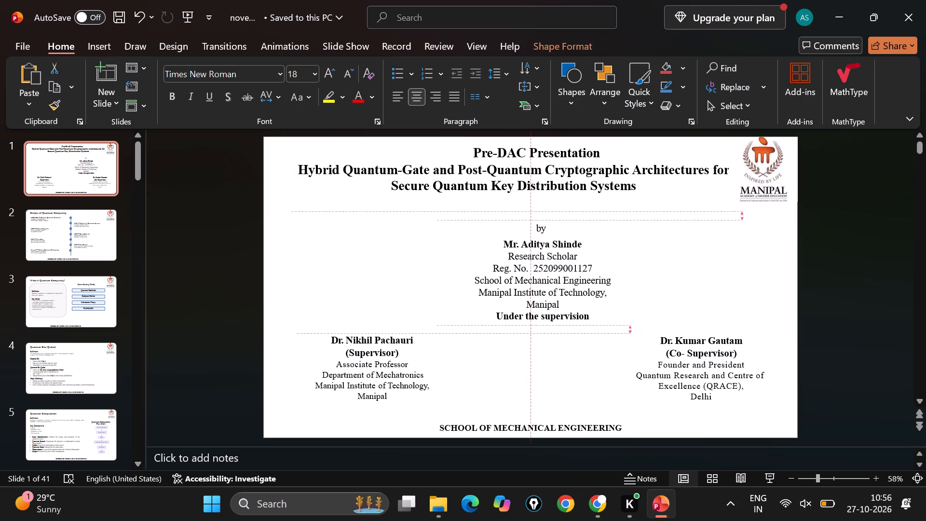
pyautogui.moveTo(546, 218); pyautogui.dragTo(531, 215)
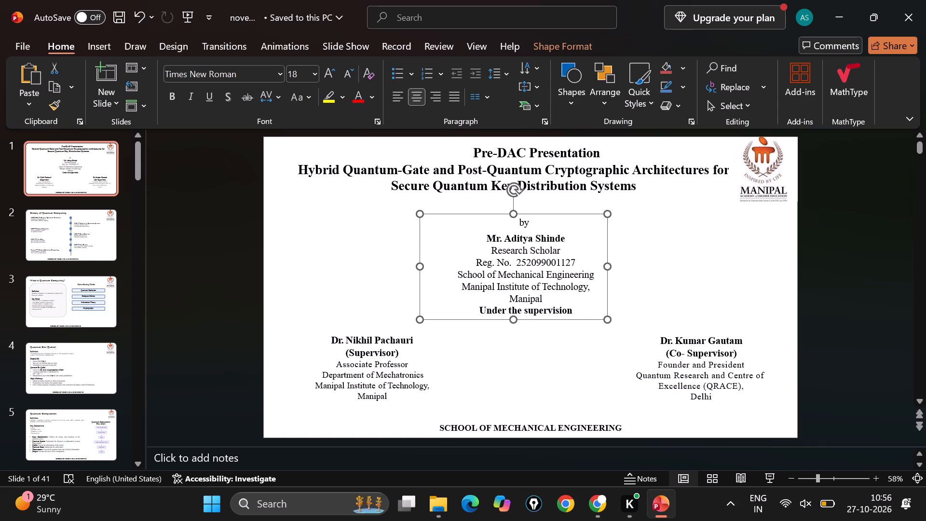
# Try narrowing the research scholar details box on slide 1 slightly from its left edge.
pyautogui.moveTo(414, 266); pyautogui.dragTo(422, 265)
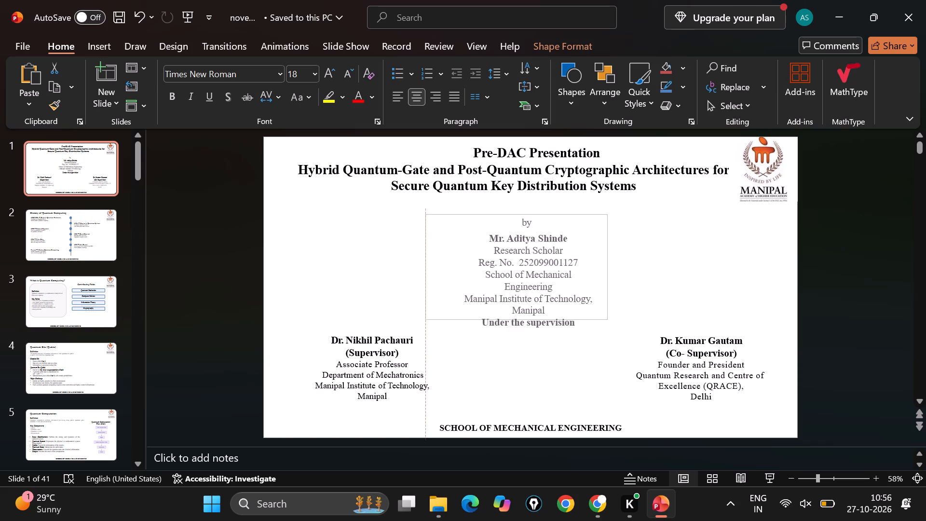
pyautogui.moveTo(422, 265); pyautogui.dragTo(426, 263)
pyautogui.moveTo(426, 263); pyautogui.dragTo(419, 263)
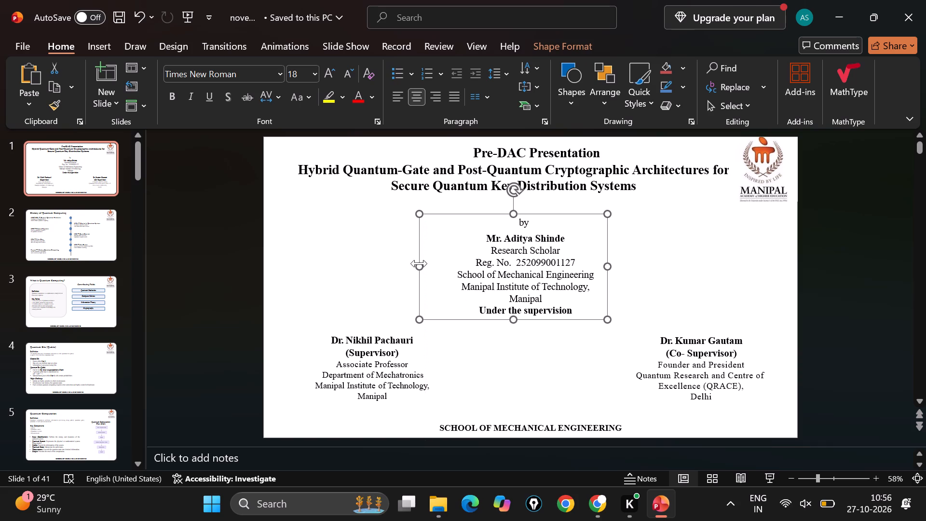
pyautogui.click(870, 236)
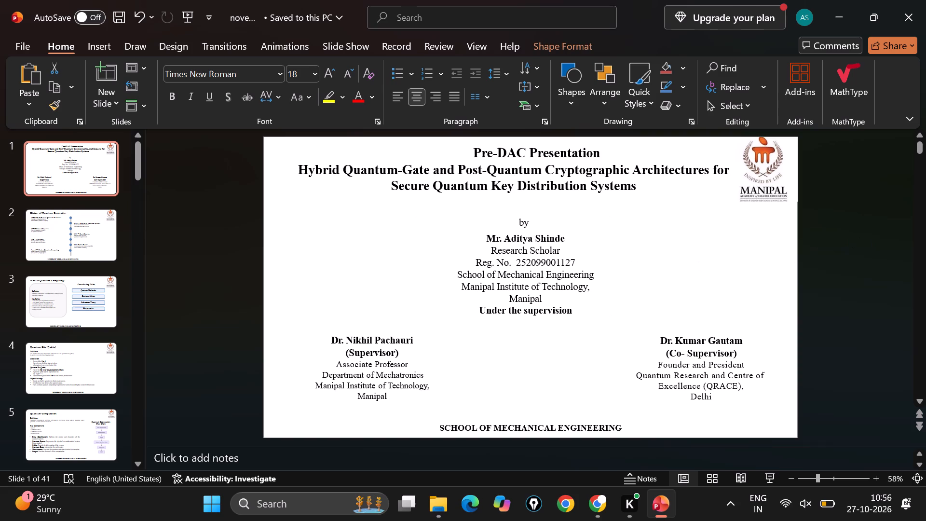
# Apply centre alignment to the "Research Scholar" line in the details box on slide 1.
pyautogui.click(547, 255)
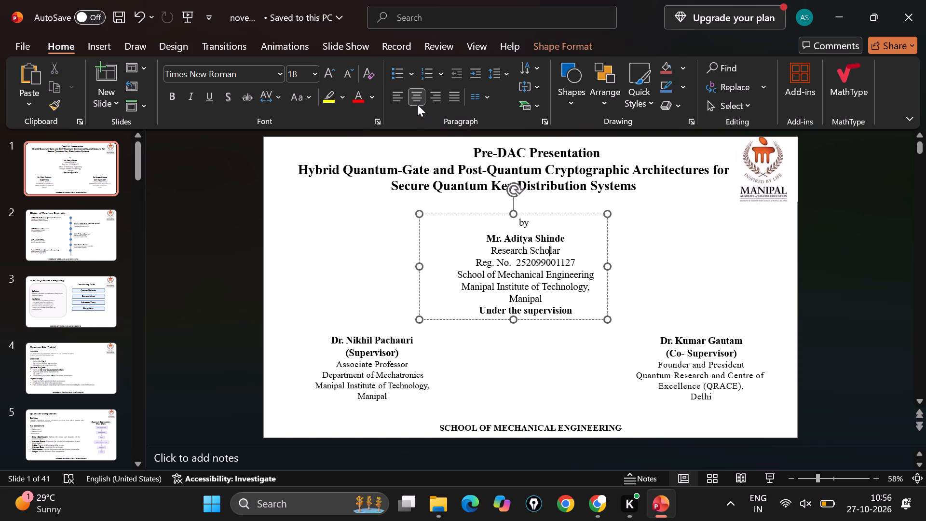
pyautogui.click(417, 104)
pyautogui.click(863, 257)
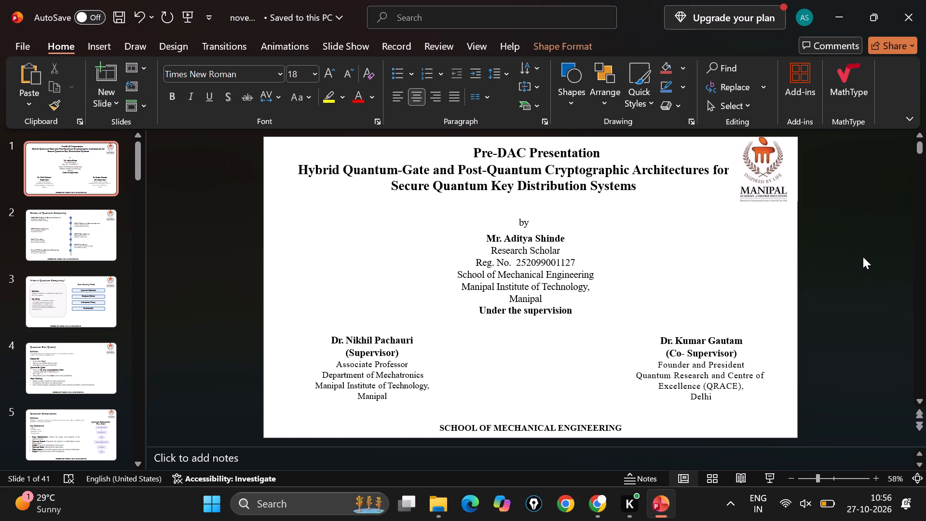
# Look through the deck, checking the History, What is Quantum Computing, State Vector and Hadamard Gate slides.
pyautogui.click(59, 243)
pyautogui.click(71, 304)
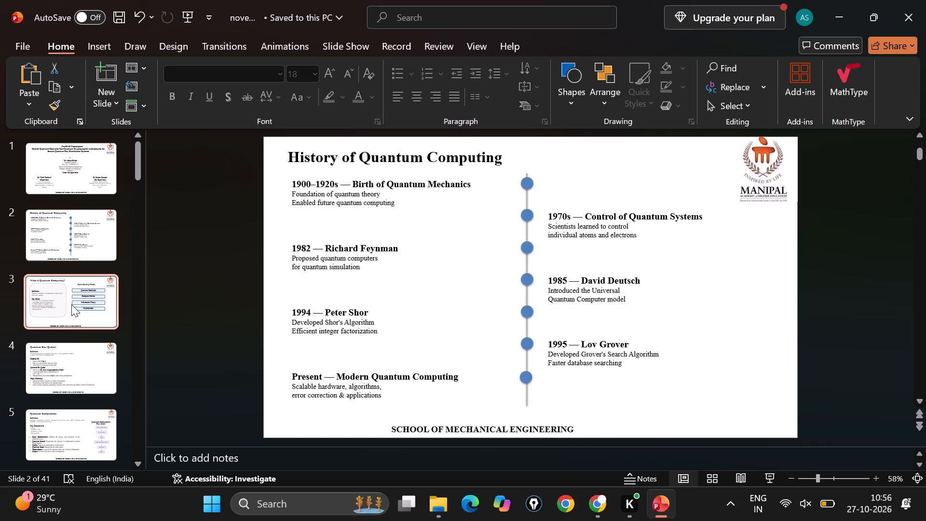
pyautogui.scroll(-2, 71, 304)
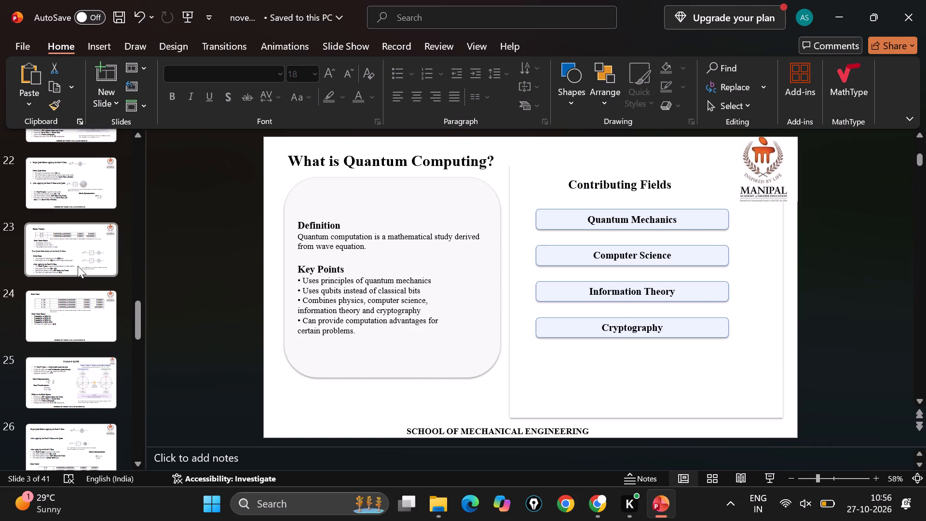
pyautogui.click(78, 266)
pyautogui.scroll(-5, 78, 266)
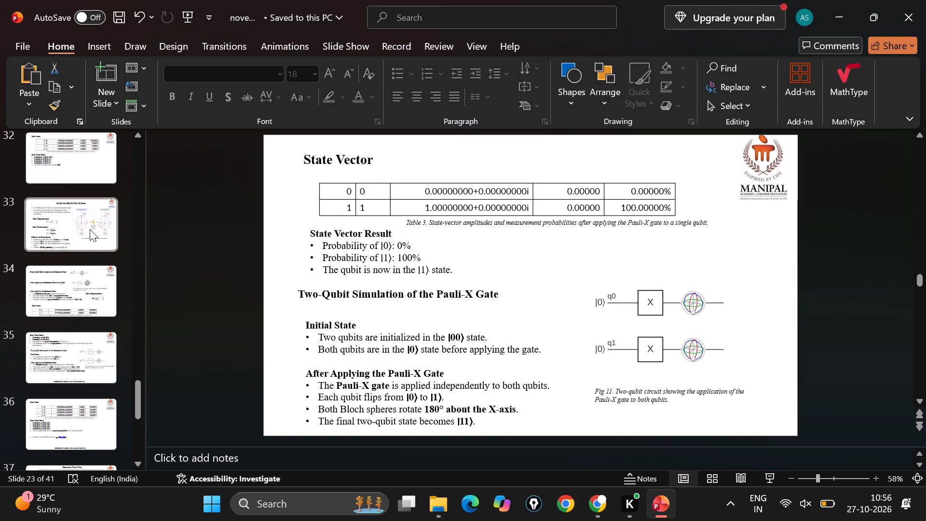
pyautogui.click(90, 229)
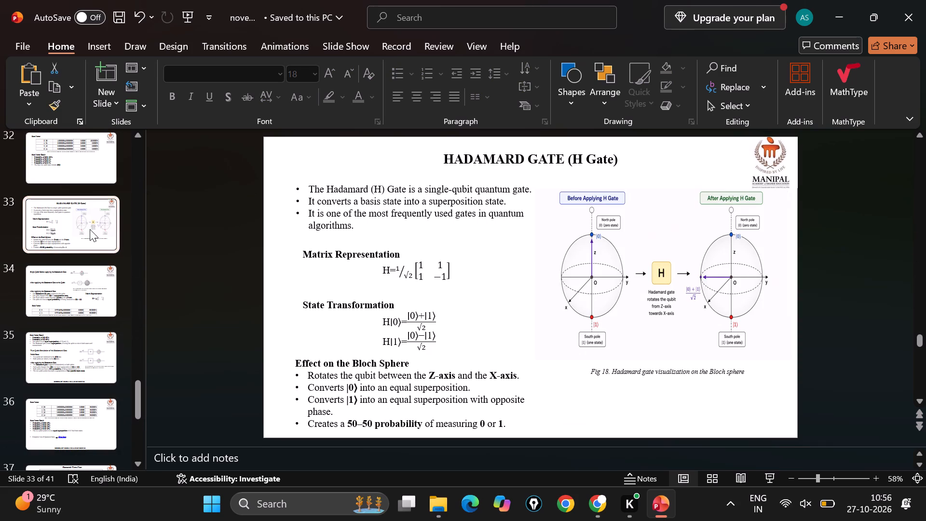
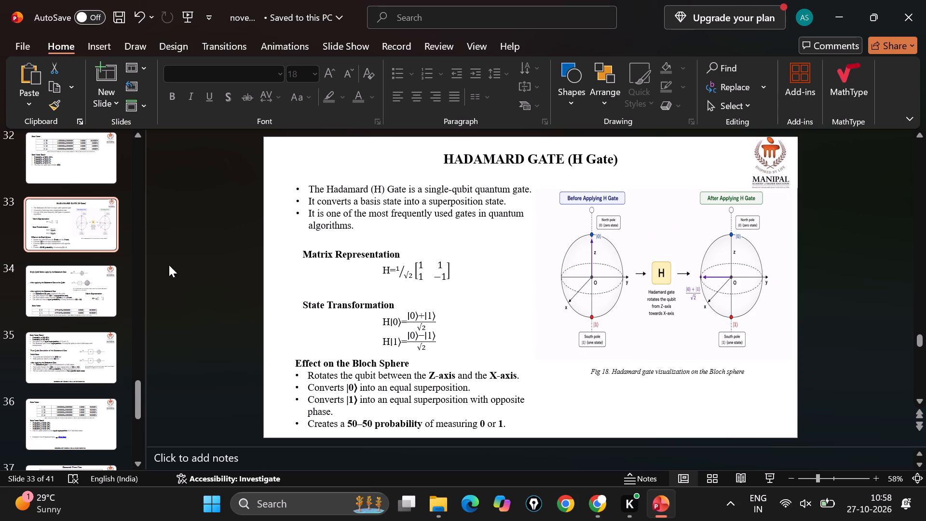
# Review the Hadamard gate slides, from the single-qubit circuit through the two-qubit simulation and state vector results.
pyautogui.click(80, 277)
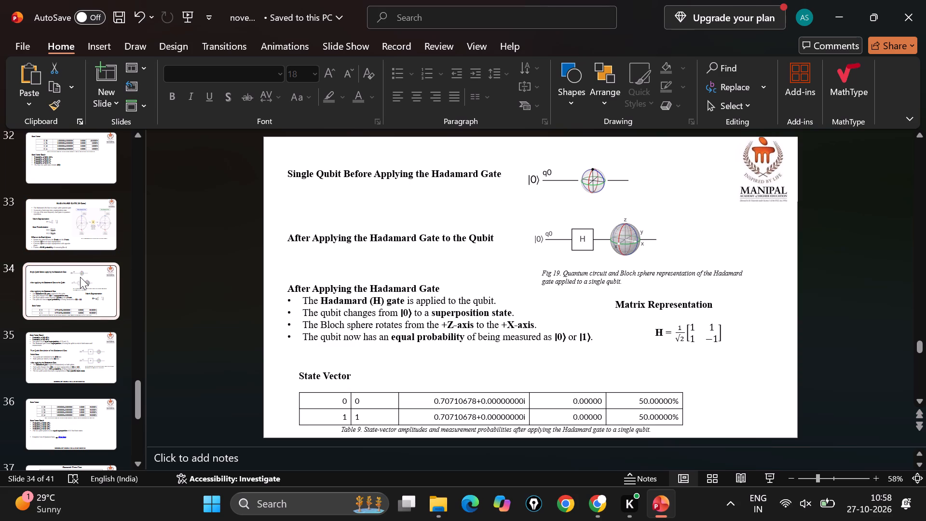
pyautogui.scroll(-1, 80, 277)
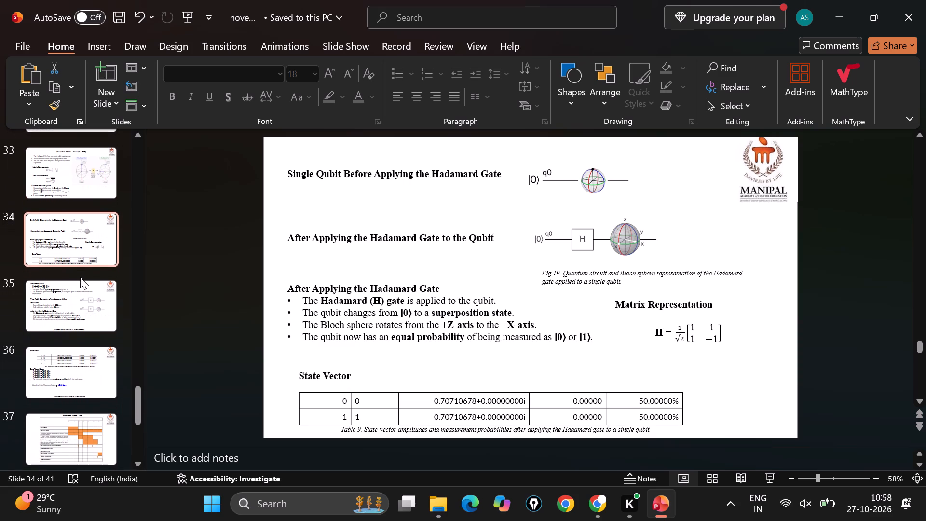
pyautogui.scroll(-1, 80, 277)
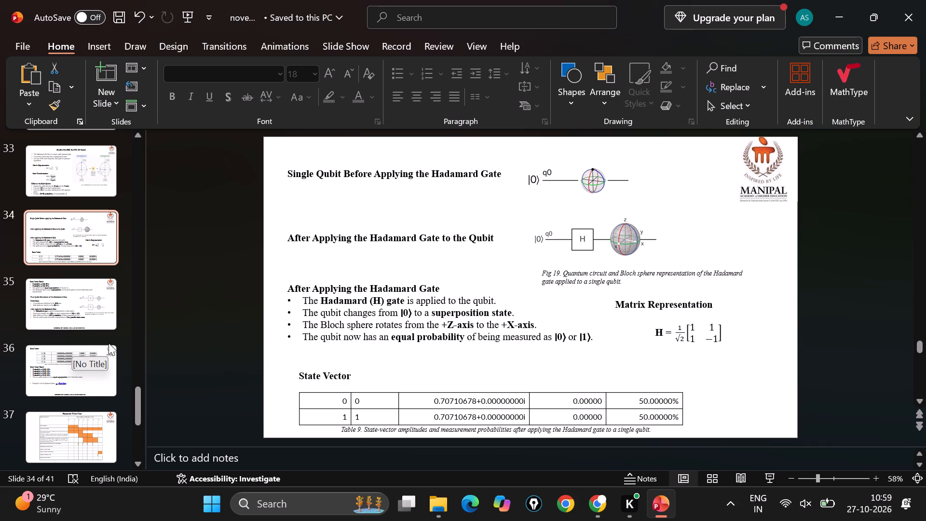
pyautogui.click(72, 309)
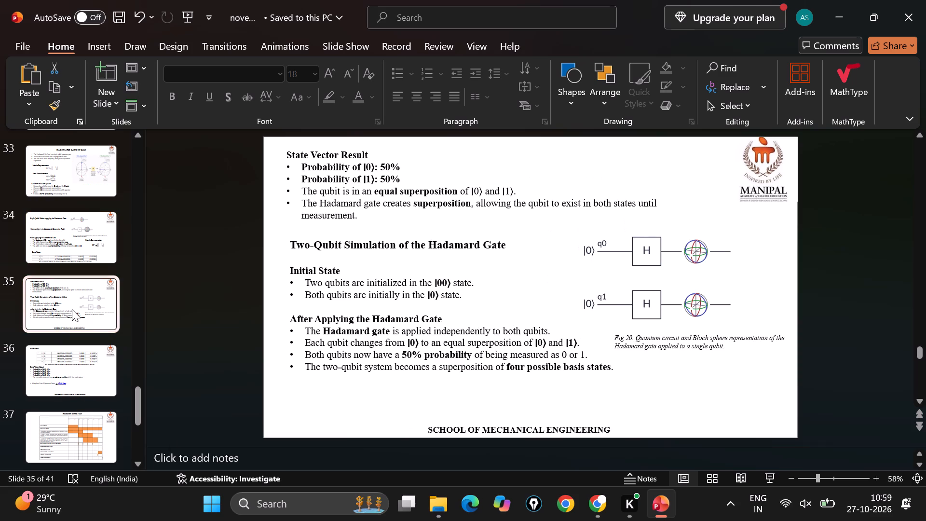
pyautogui.click(71, 379)
pyautogui.scroll(1, 71, 379)
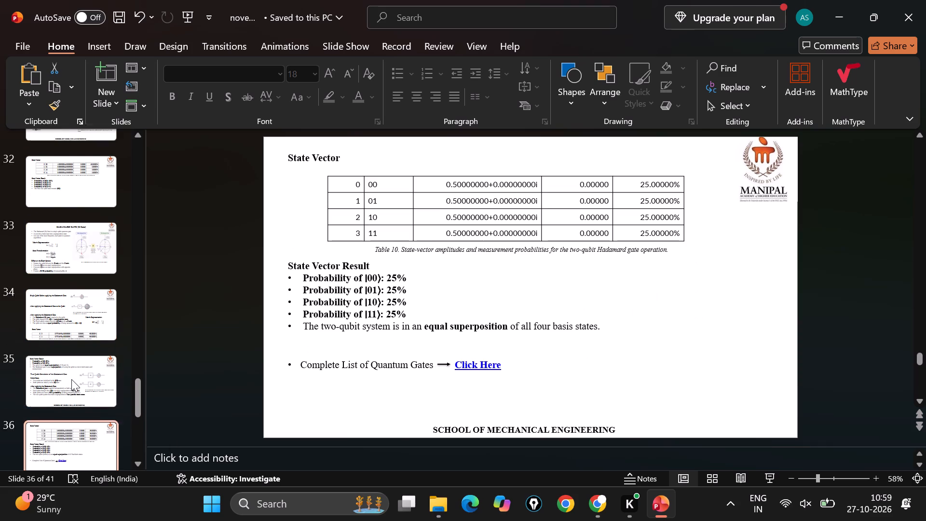
pyautogui.scroll(1, 71, 379)
pyautogui.click(65, 284)
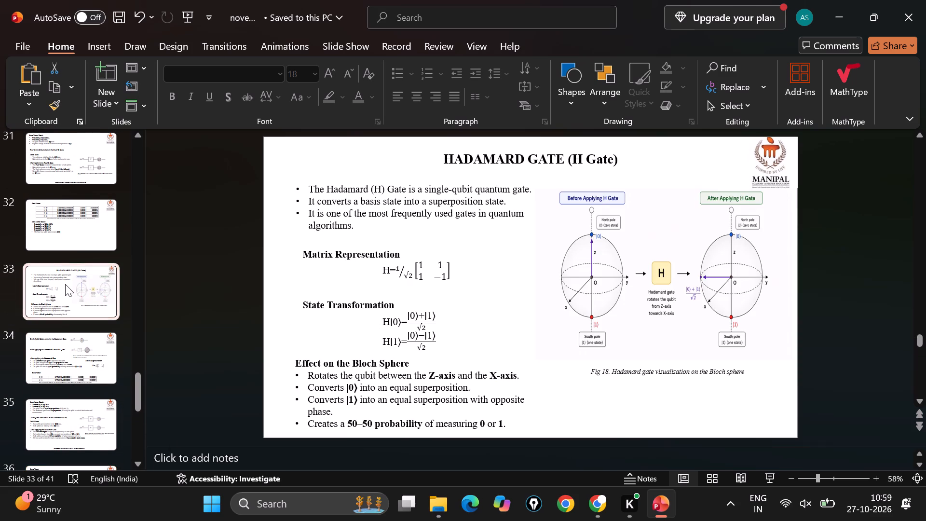
# Look back through the Pauli-Z and Pauli-X gate slides, checking their circuits, state vector tables and Bloch sphere figures.
pyautogui.scroll(1, 65, 284)
pyautogui.click(66, 200)
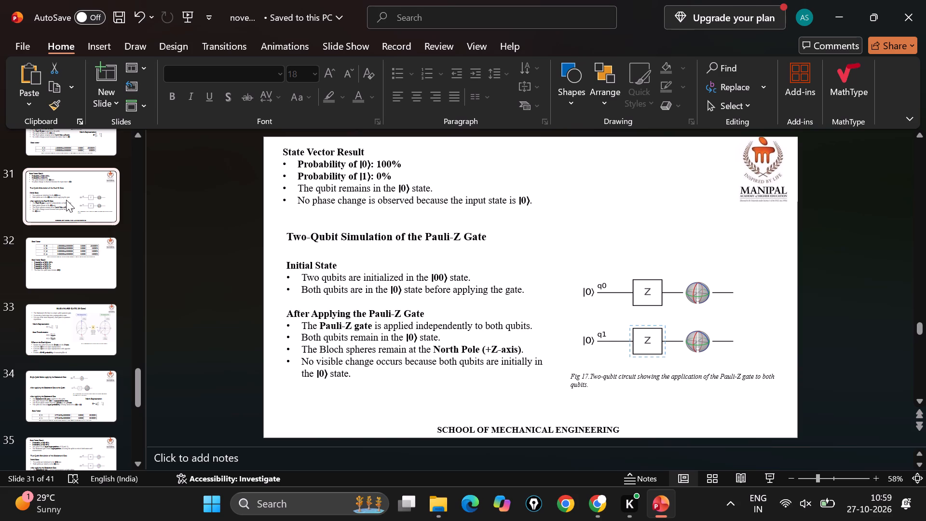
pyautogui.scroll(1, 66, 200)
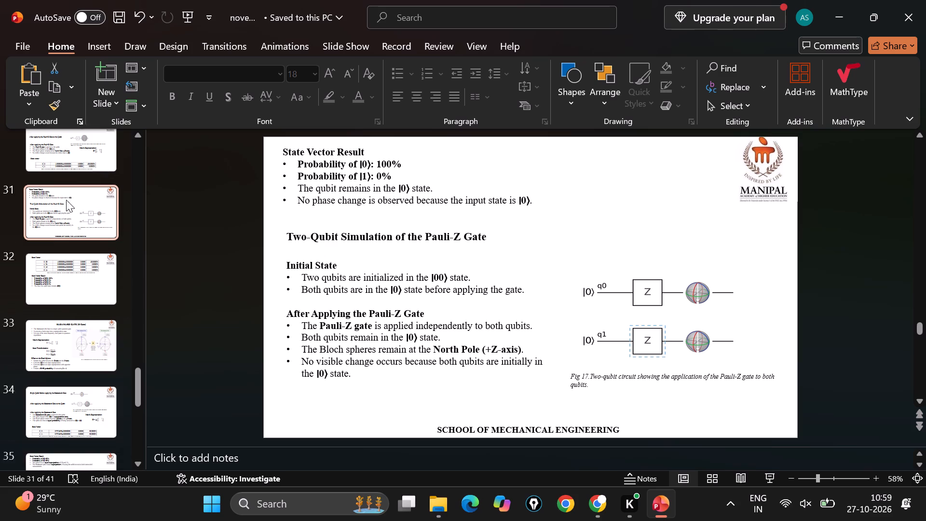
pyautogui.scroll(1, 66, 200)
pyautogui.click(72, 171)
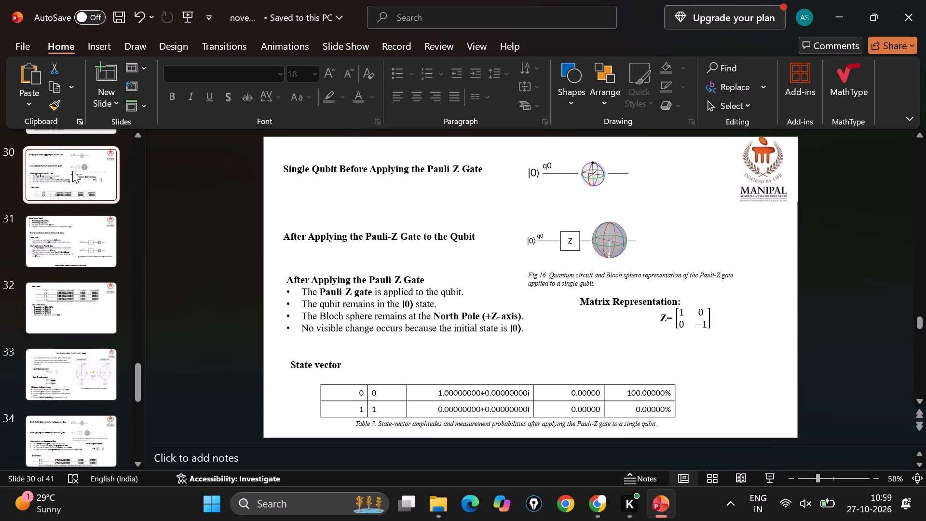
pyautogui.scroll(1, 66, 225)
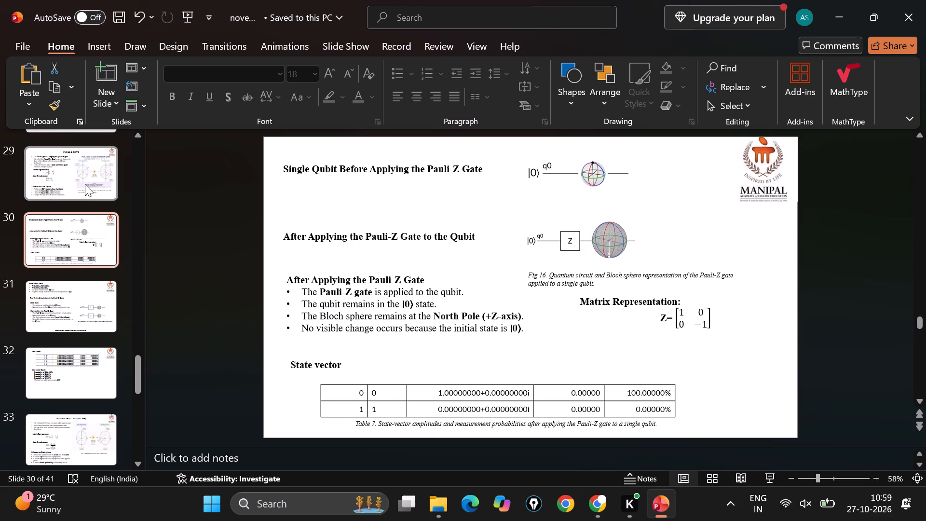
pyautogui.click(85, 184)
pyautogui.scroll(1, 95, 235)
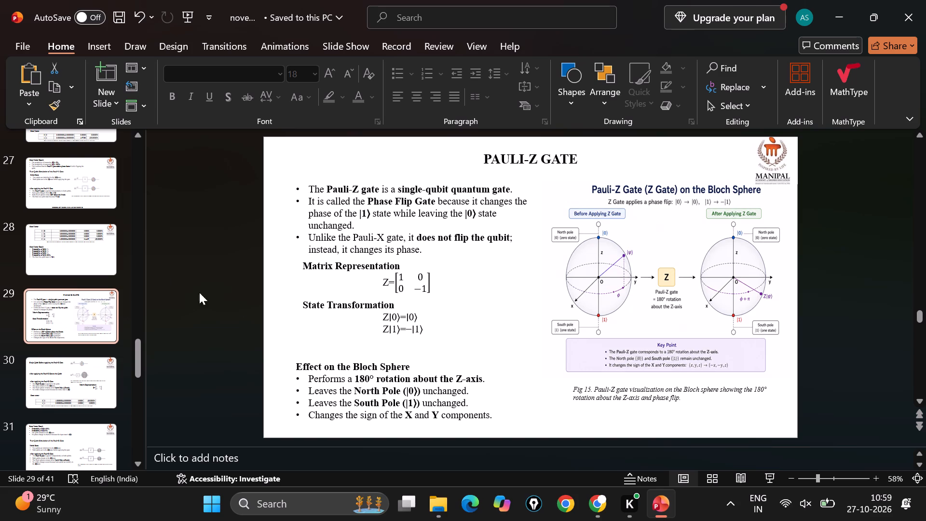
pyautogui.scroll(2, 94, 222)
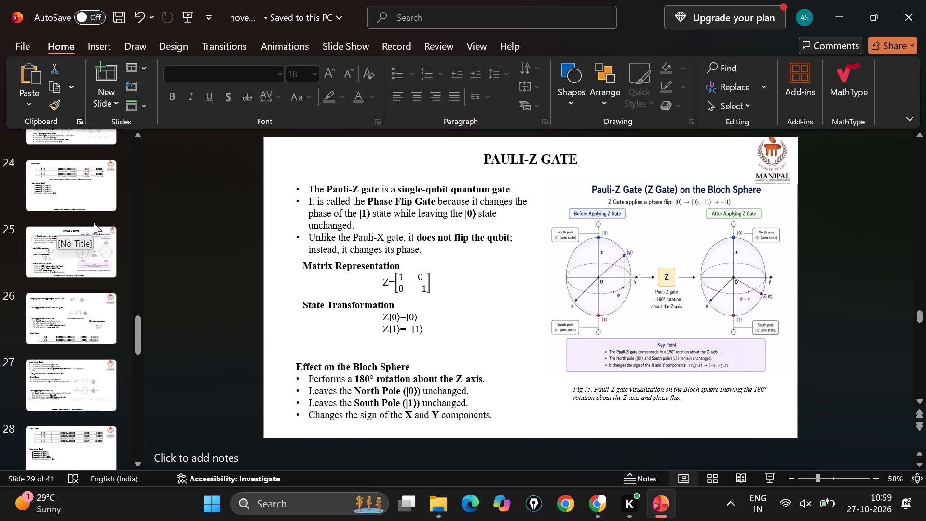
pyautogui.click(81, 192)
pyautogui.scroll(1, 81, 192)
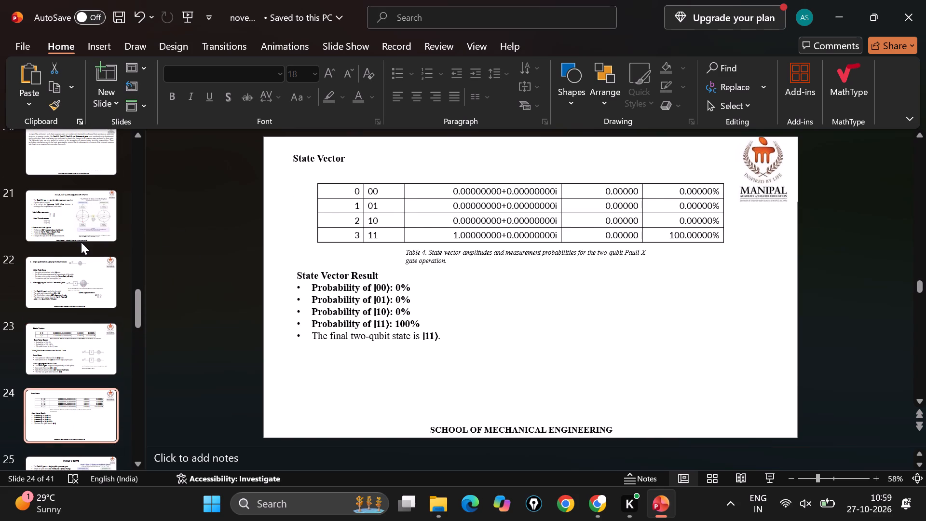
pyautogui.rightClick(81, 242)
pyautogui.click(82, 229)
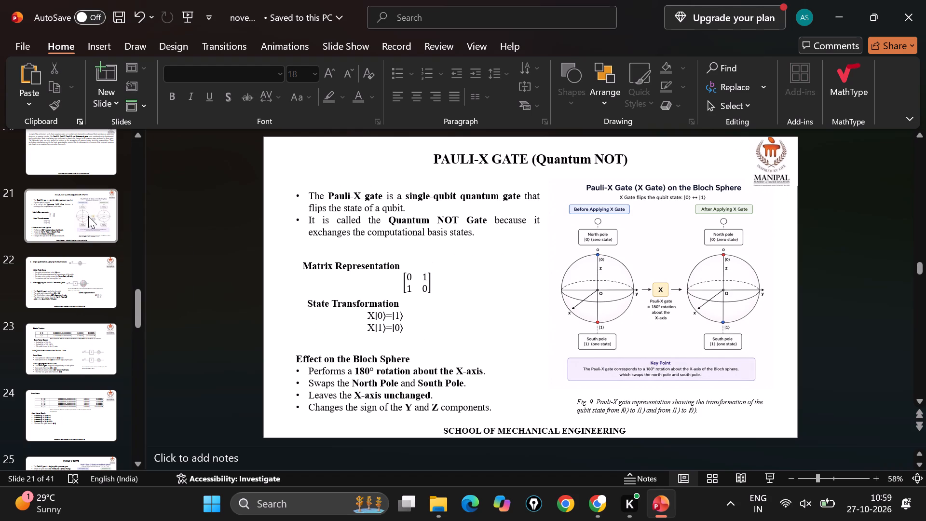
pyautogui.scroll(1, 88, 216)
# On slide 20, shift the Preliminary Work paragraph slightly down and to the left, keeping its text clear of the logo.
pyautogui.click(87, 223)
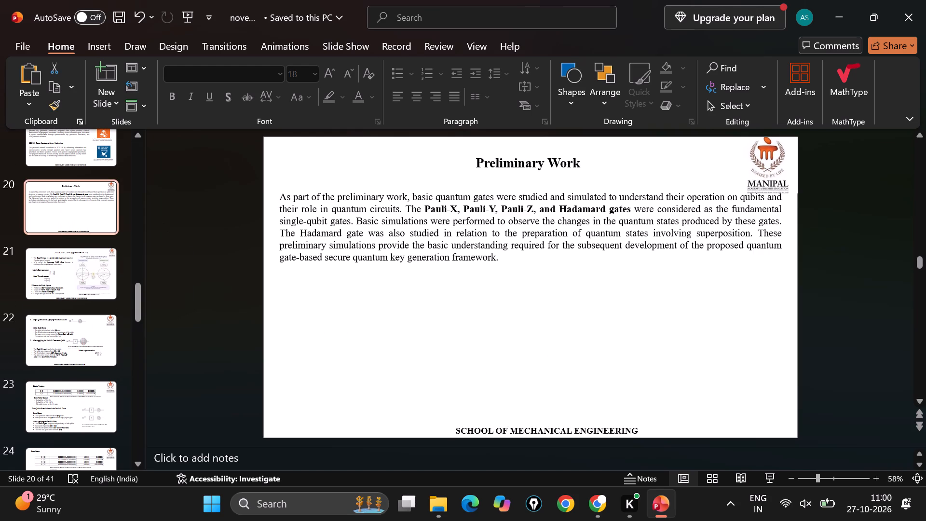
pyautogui.click(407, 211)
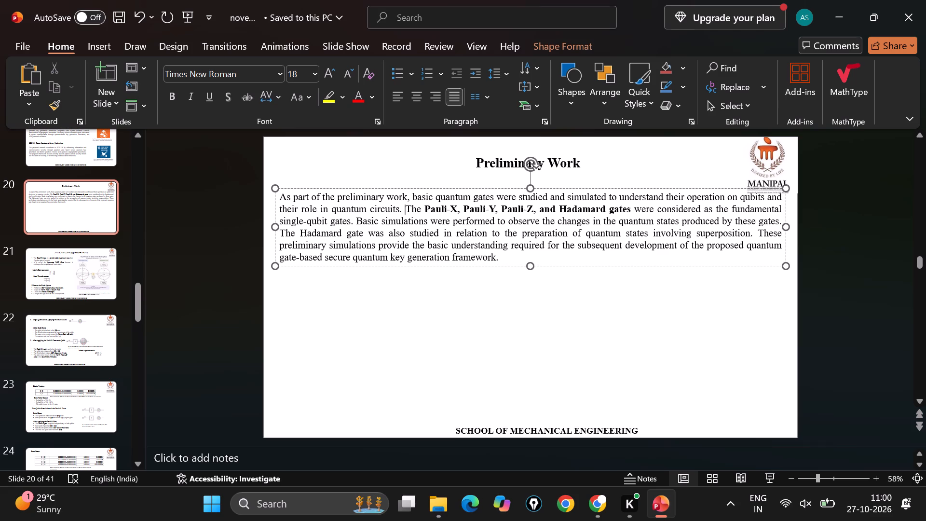
pyautogui.moveTo(480, 192); pyautogui.dragTo(477, 197)
pyautogui.moveTo(480, 189); pyautogui.dragTo(481, 195)
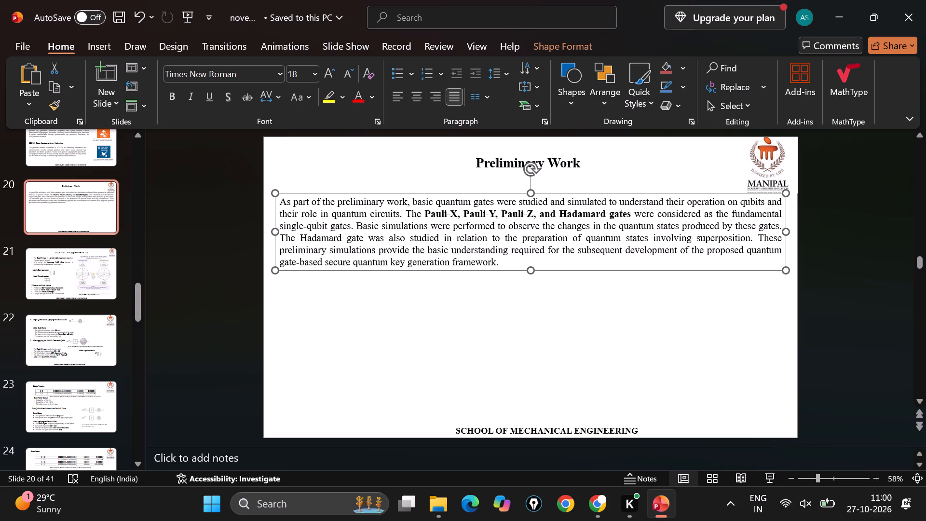
pyautogui.moveTo(483, 194); pyautogui.dragTo(472, 179)
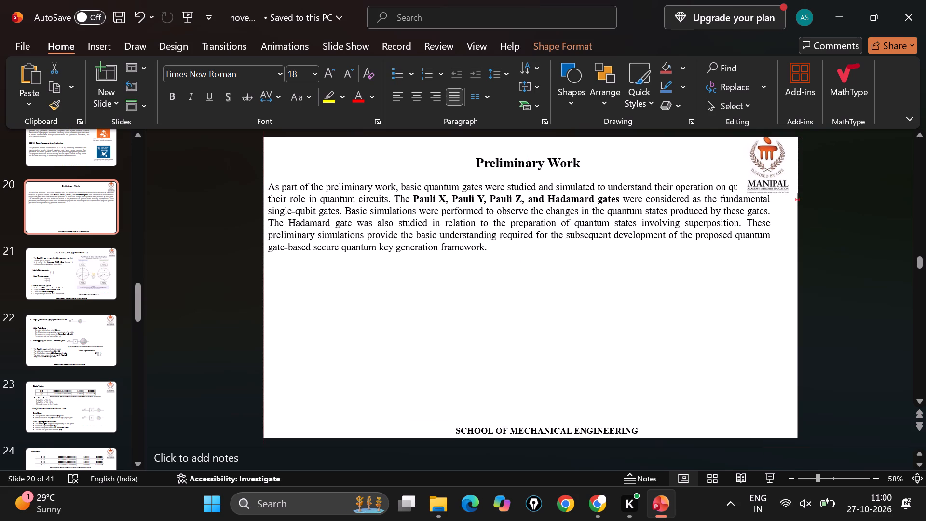
pyautogui.moveTo(472, 179); pyautogui.dragTo(477, 196)
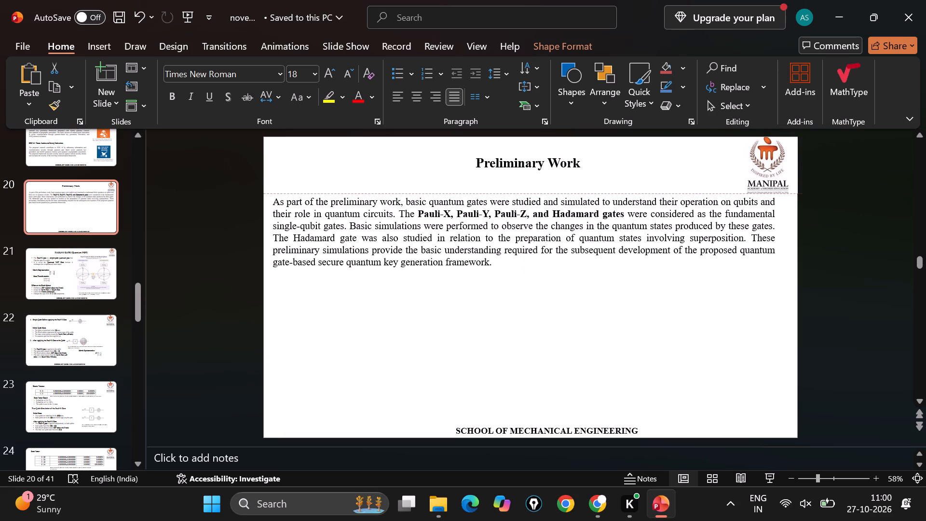
pyautogui.moveTo(477, 196); pyautogui.dragTo(477, 196)
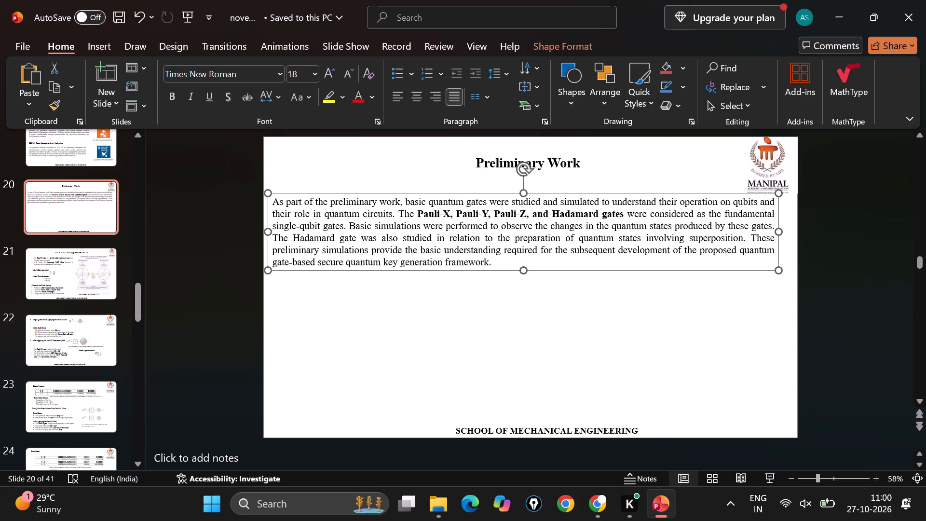
# Narrow the "Preliminary Work" title box on slide 20 from its left edge to about the width of its text, centre-aligned.
pyautogui.click(537, 160)
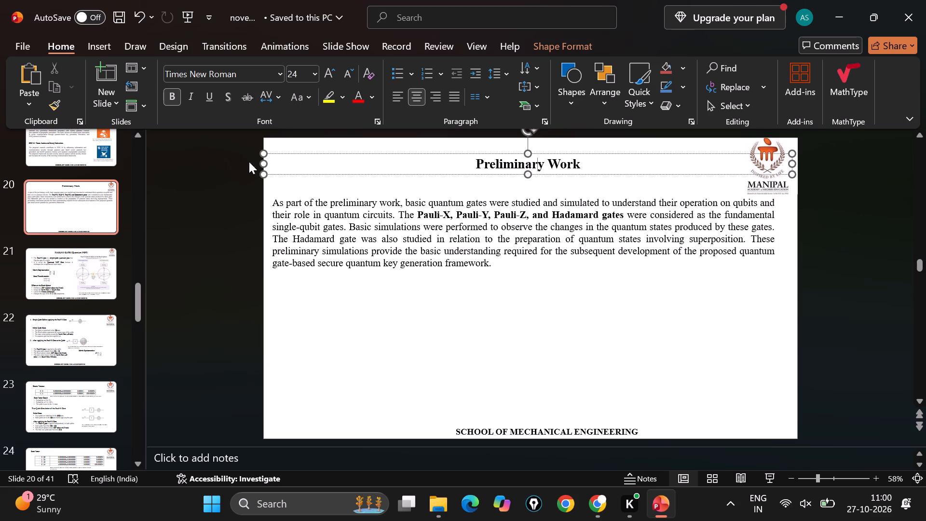
pyautogui.moveTo(262, 162); pyautogui.dragTo(462, 139)
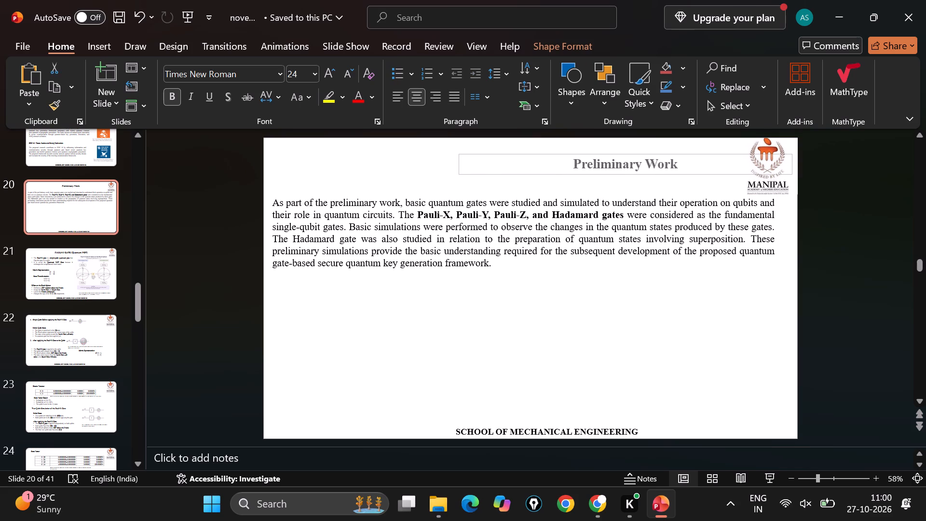
pyautogui.moveTo(462, 139); pyautogui.dragTo(619, 149)
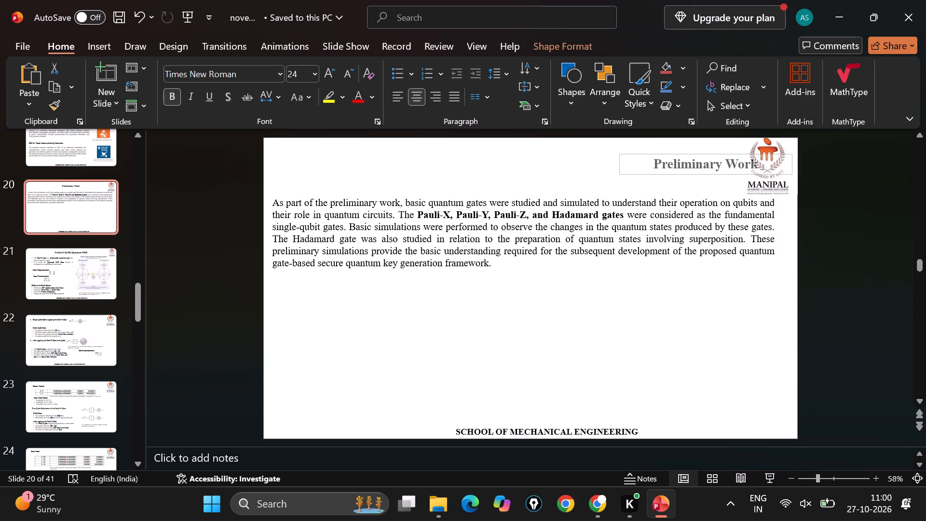
pyautogui.moveTo(619, 149); pyautogui.dragTo(661, 145)
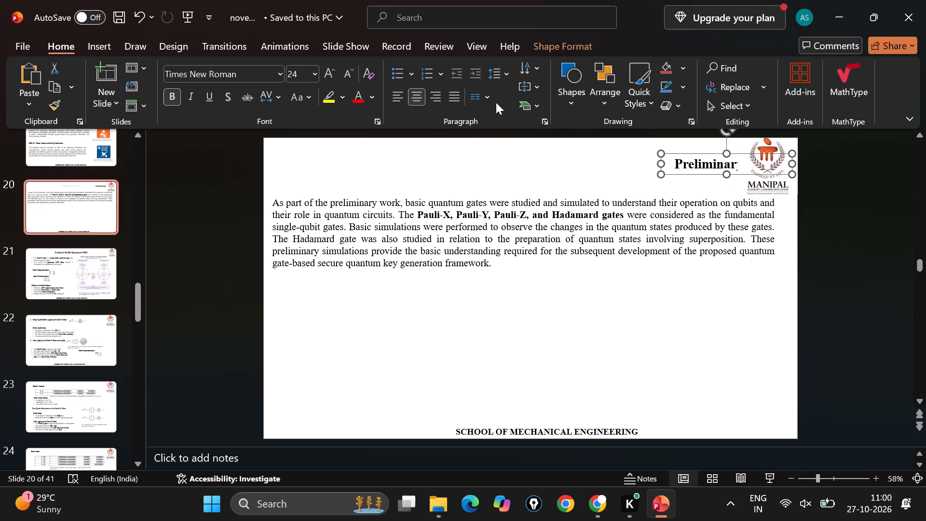
pyautogui.click(422, 96)
# Move the narrowed "Preliminary Work" title to the top centre of slide 20, above the paragraph, and keep its text centre-aligned.
pyautogui.moveTo(734, 151); pyautogui.dragTo(565, 150)
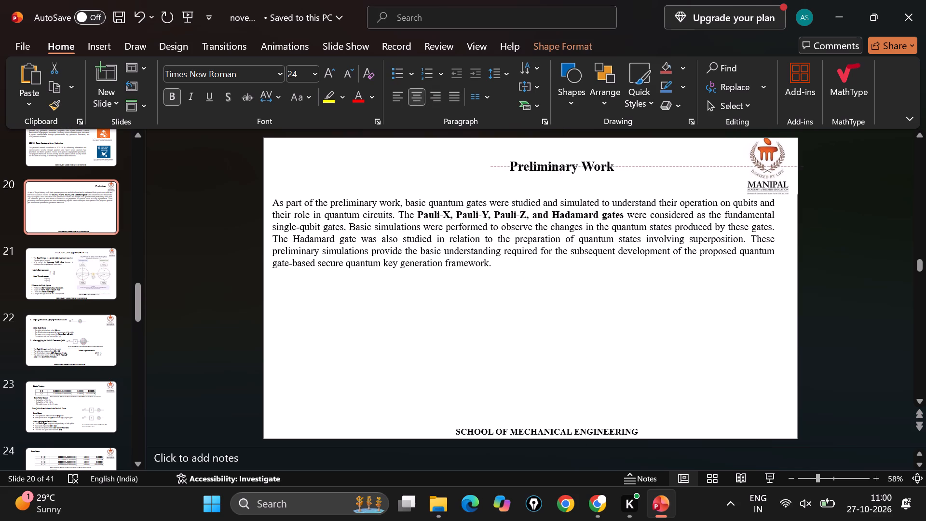
pyautogui.moveTo(565, 150); pyautogui.dragTo(528, 141)
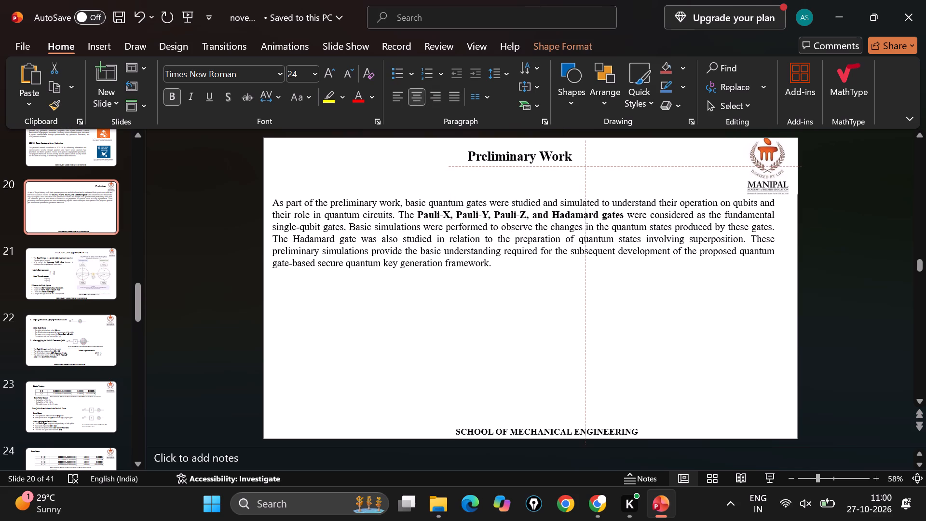
pyautogui.moveTo(528, 141); pyautogui.dragTo(525, 141)
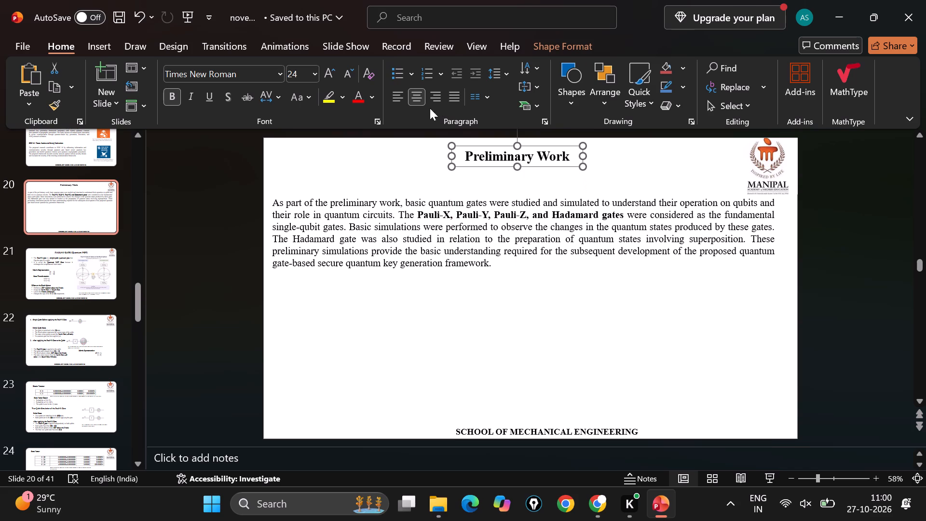
pyautogui.click(418, 97)
pyautogui.doubleClick(418, 97)
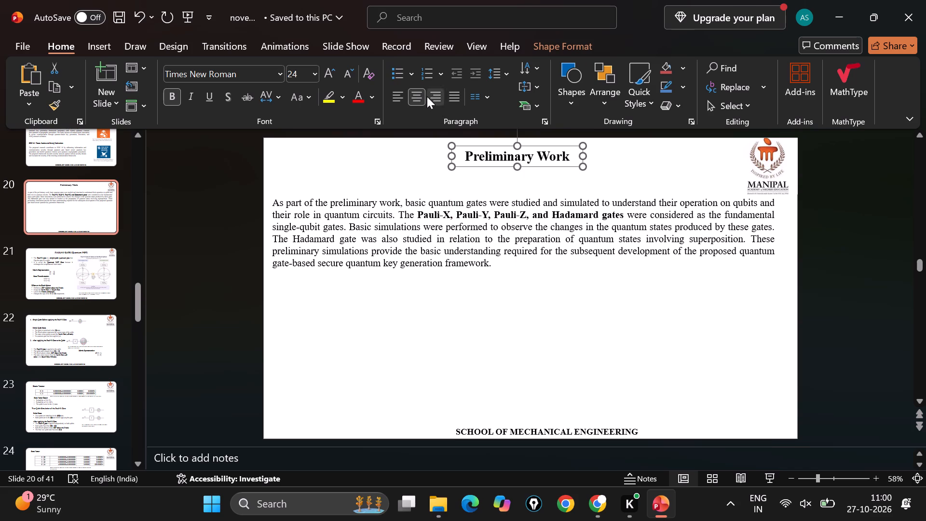
pyautogui.click(427, 96)
pyautogui.click(409, 98)
pyautogui.click(586, 355)
pyautogui.click(523, 159)
pyautogui.moveTo(529, 146); pyautogui.dragTo(544, 144)
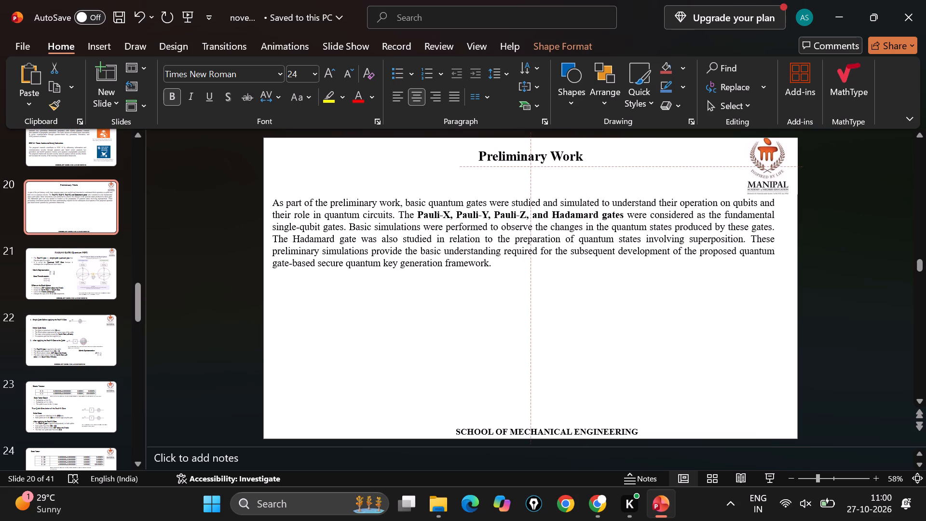
pyautogui.moveTo(544, 144); pyautogui.dragTo(542, 145)
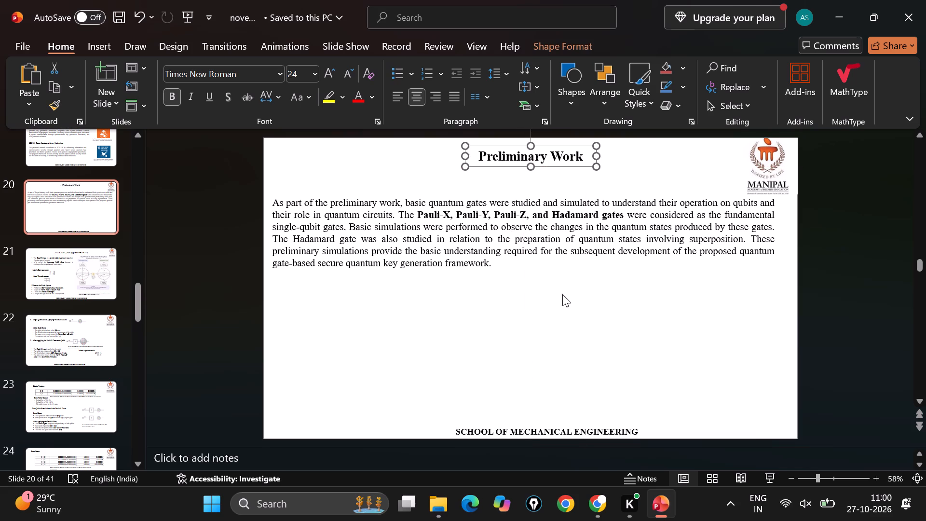
pyautogui.click(563, 338)
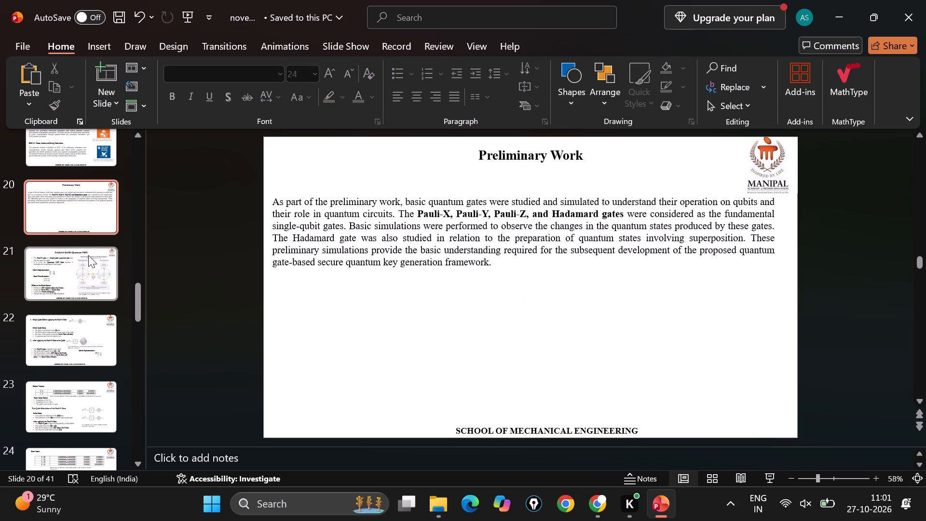
# Check slide 22 on the single-qubit Pauli-X gate simulation.
pyautogui.click(81, 360)
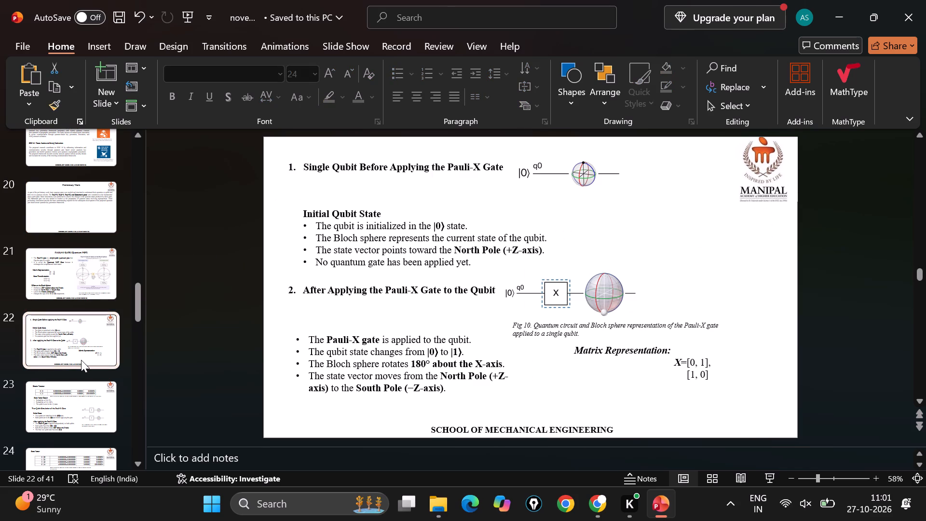
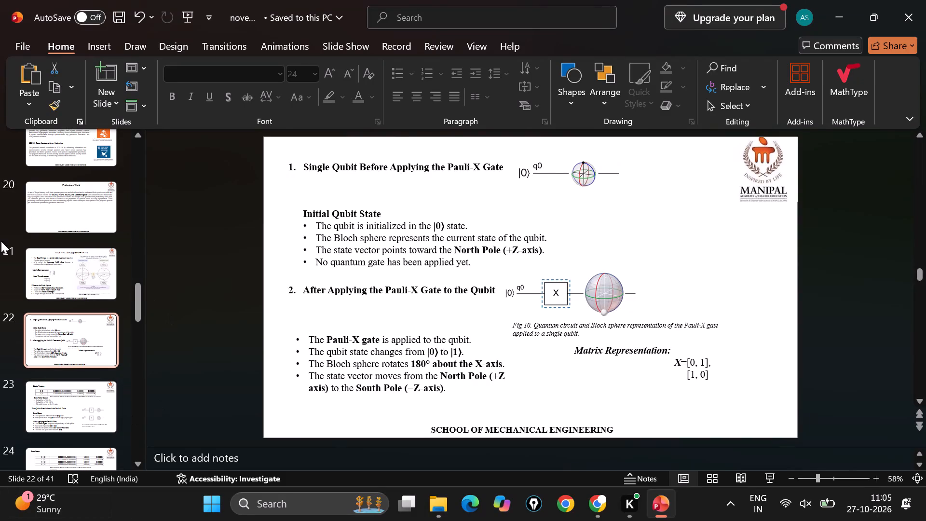
# Review the quantum gate and literature review slides, the Overall Methodology slide, and the Research Gap Identified and Objectives table on slide 14.
pyautogui.scroll(-1, 243, 282)
pyautogui.scroll(2, 243, 282)
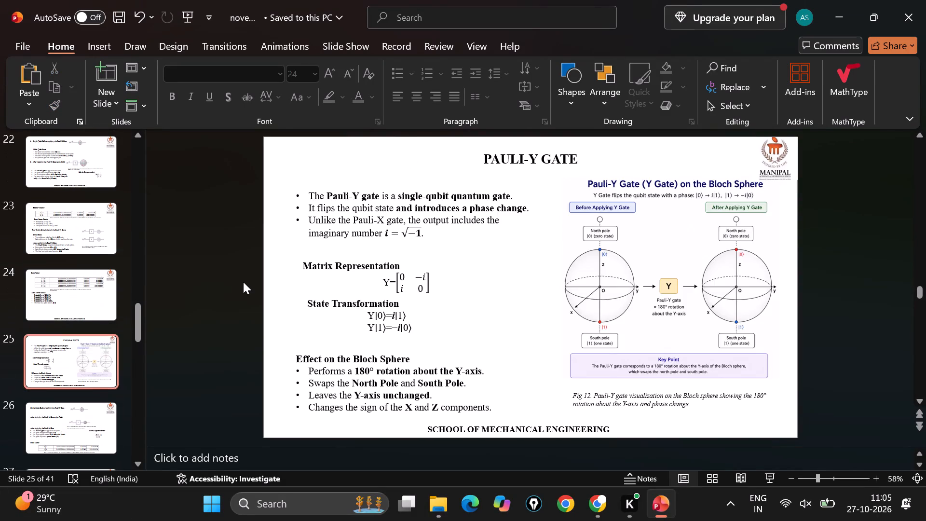
pyautogui.scroll(10, 243, 282)
pyautogui.scroll(-1, 243, 282)
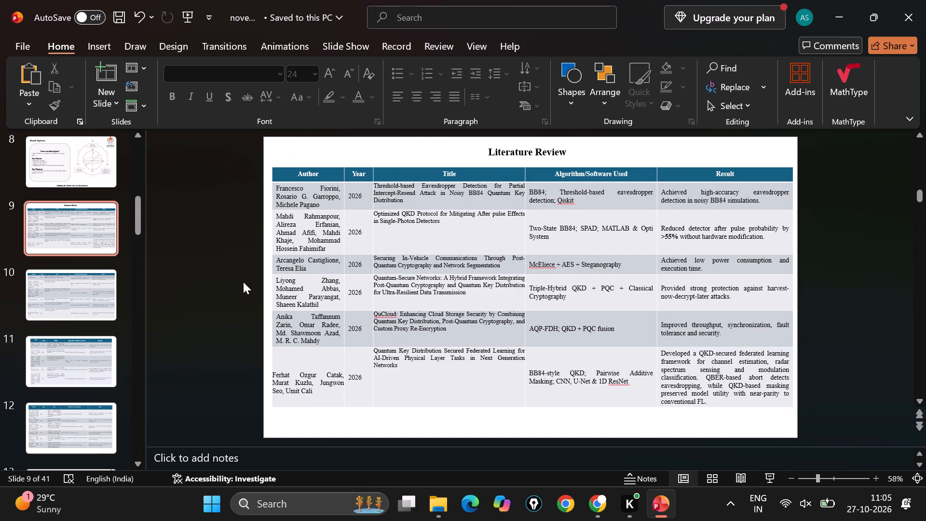
pyautogui.scroll(-1, 243, 282)
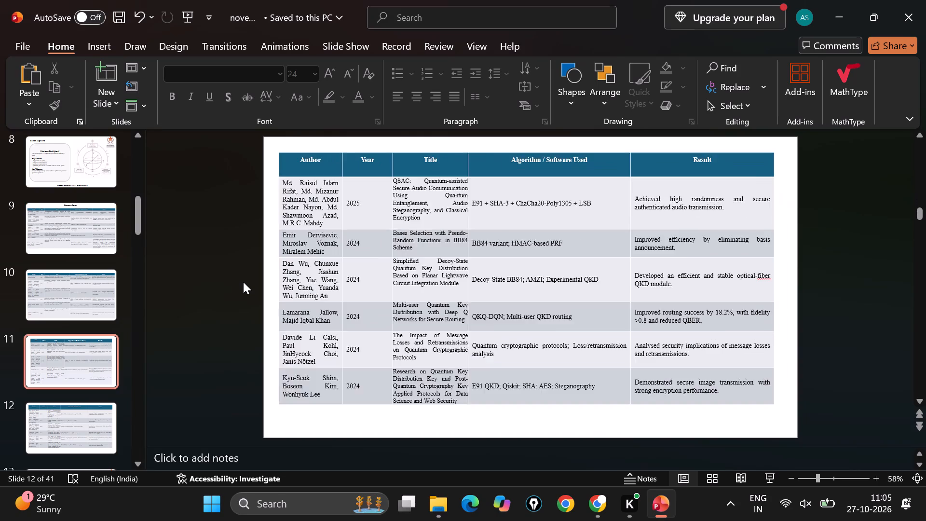
pyautogui.scroll(-1, 243, 282)
pyautogui.scroll(1, 243, 282)
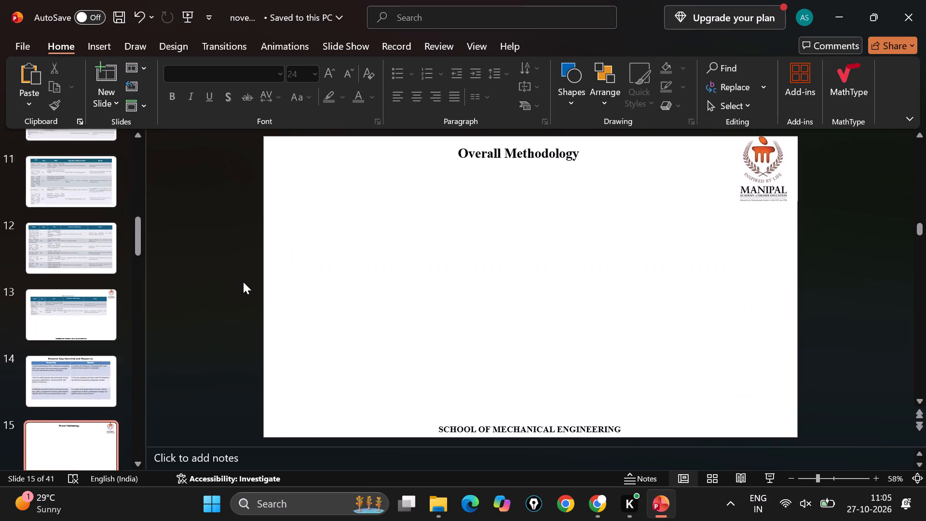
pyautogui.scroll(1, 243, 282)
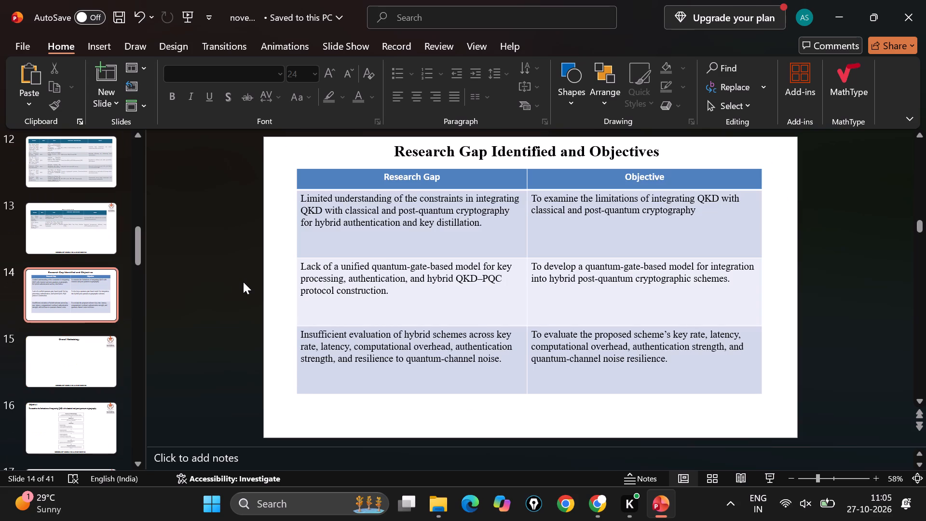
pyautogui.scroll(1, 243, 282)
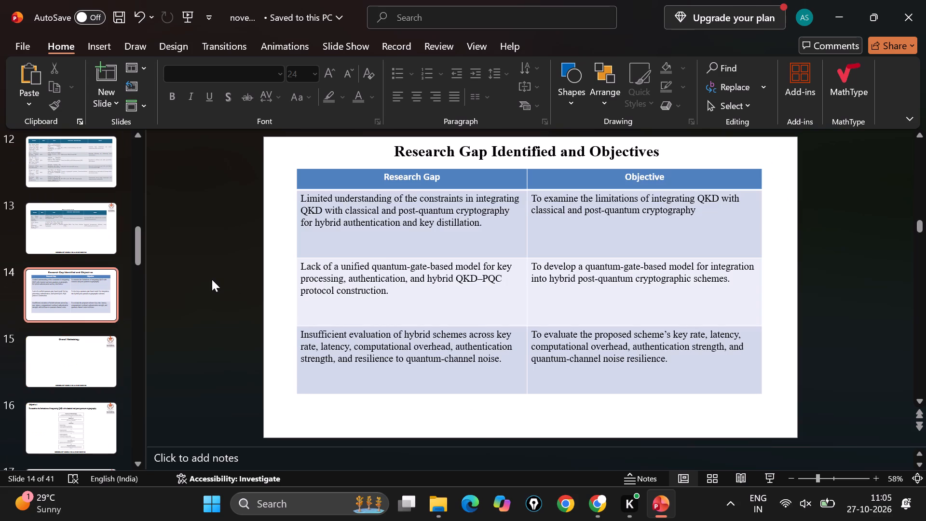
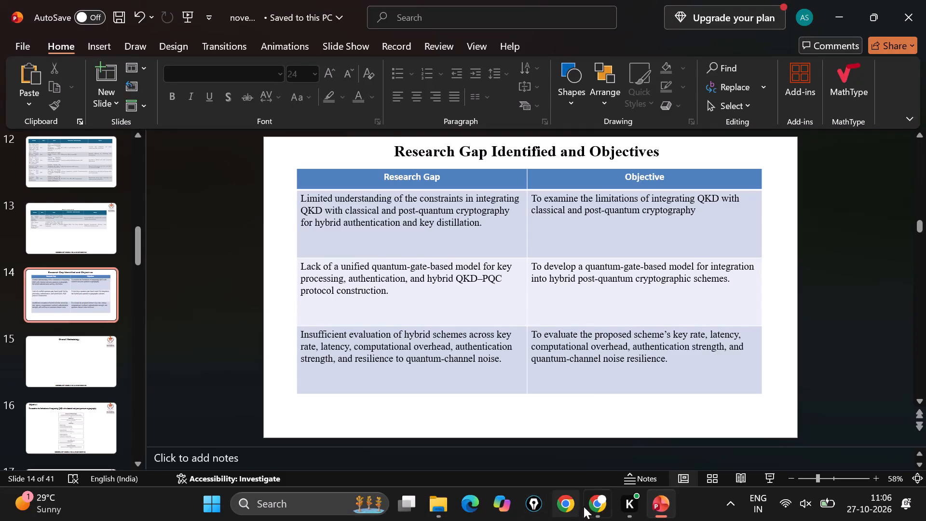
# Switch from the presentation to a Chrome browser window.
pyautogui.click(599, 507)
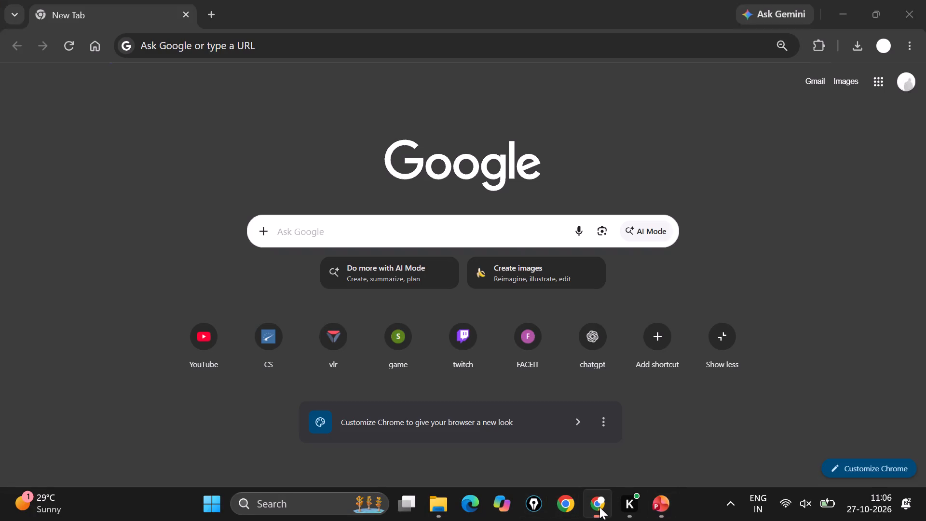